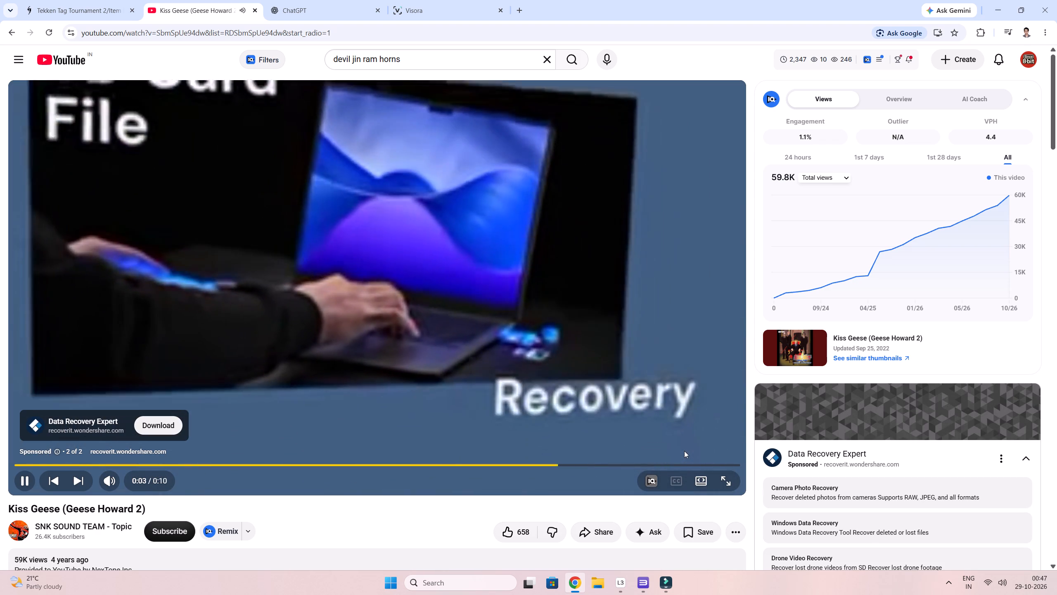
Skip the ad so the Kiss Geese (Geese Howard 2) soundtrack plays.
click(709, 447)
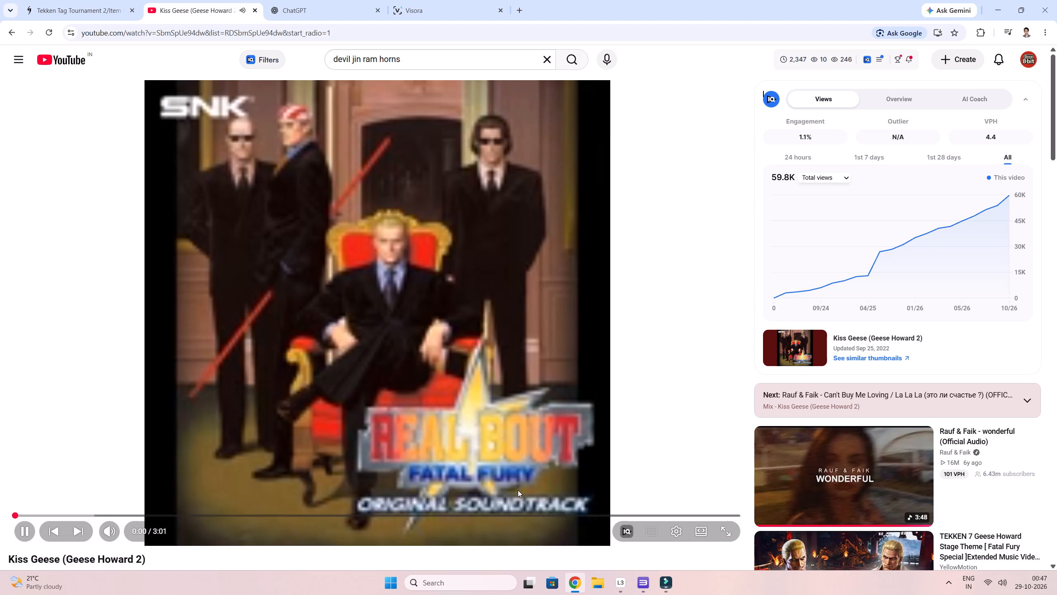
right_click(487, 528)
click(524, 412)
drag(333, 0, 320, 0)
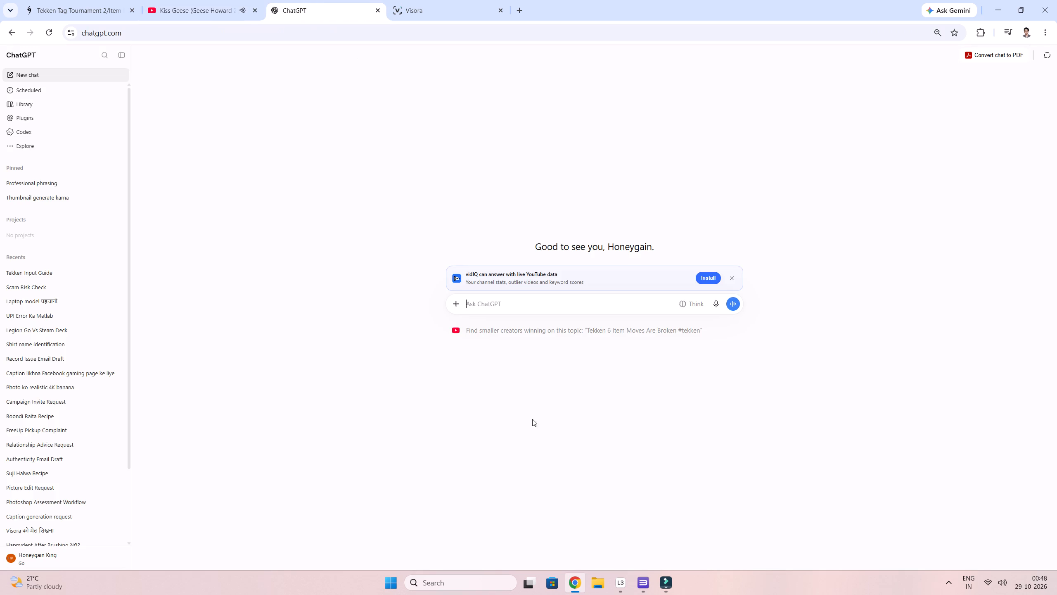
Switch to Filmora and play back the timeline to check the framing of the Champion Ship belt and Aztec Mask clips.
click(669, 578)
key(space)
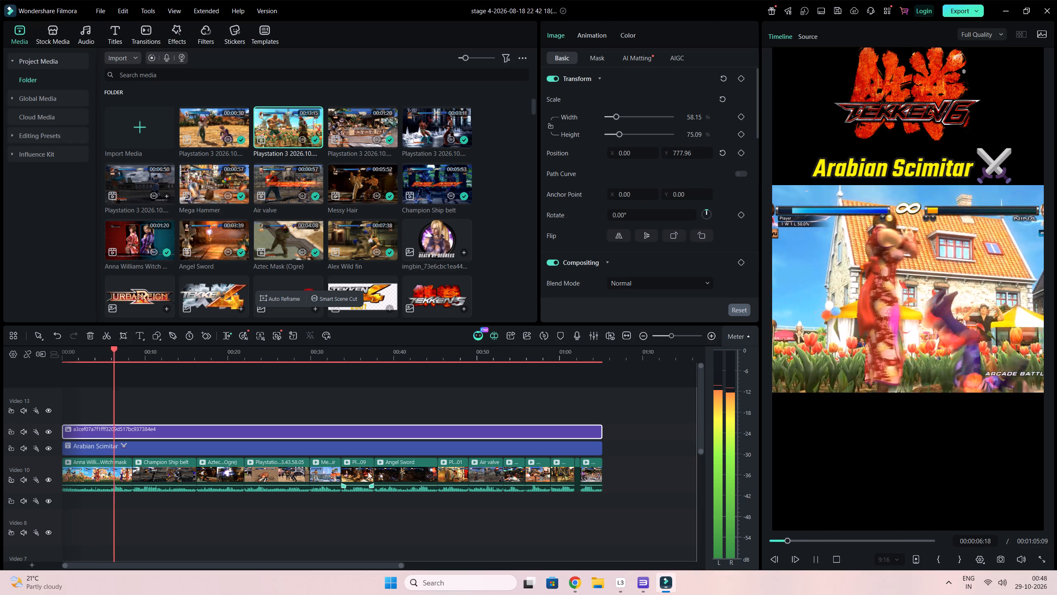
double_click(171, 476)
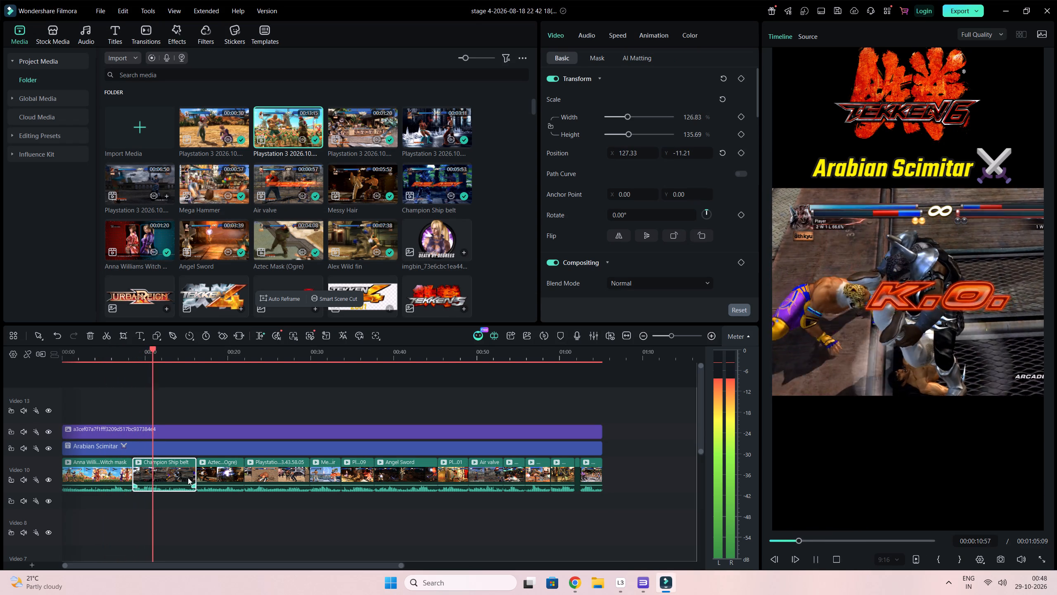
double_click(213, 478)
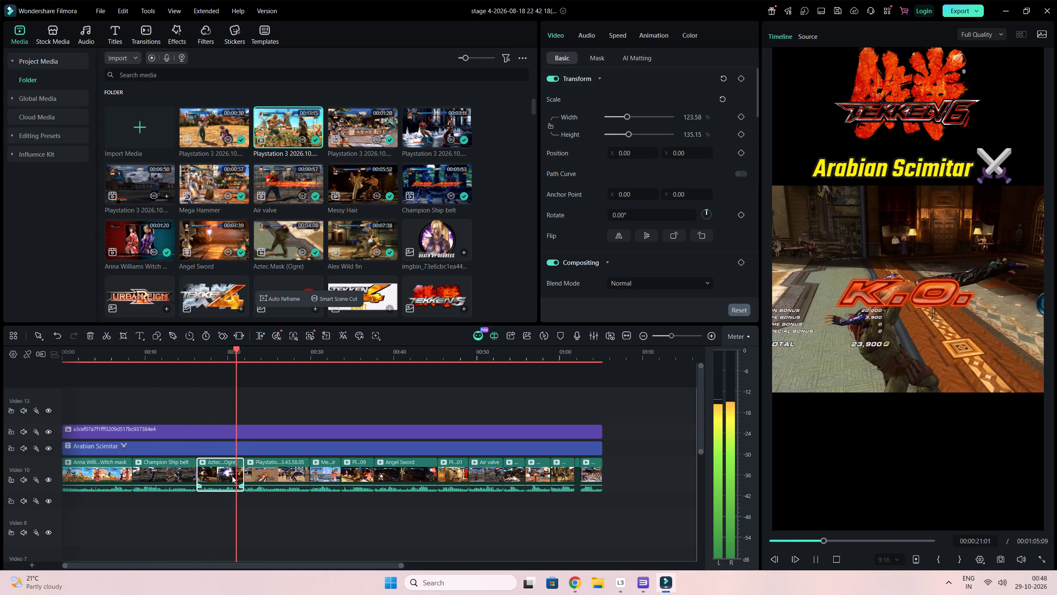
key(space)
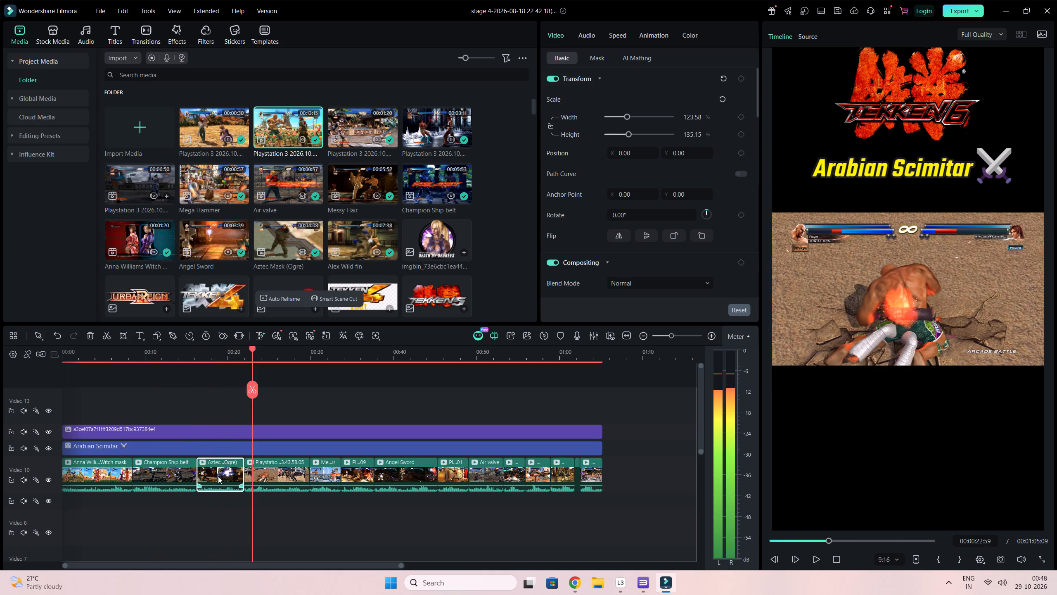
Unlock the proportions of the Playstation clip after Aztec Mask and stretch it to about 126.83% width and 135.15% height.
double_click(256, 464)
click(555, 129)
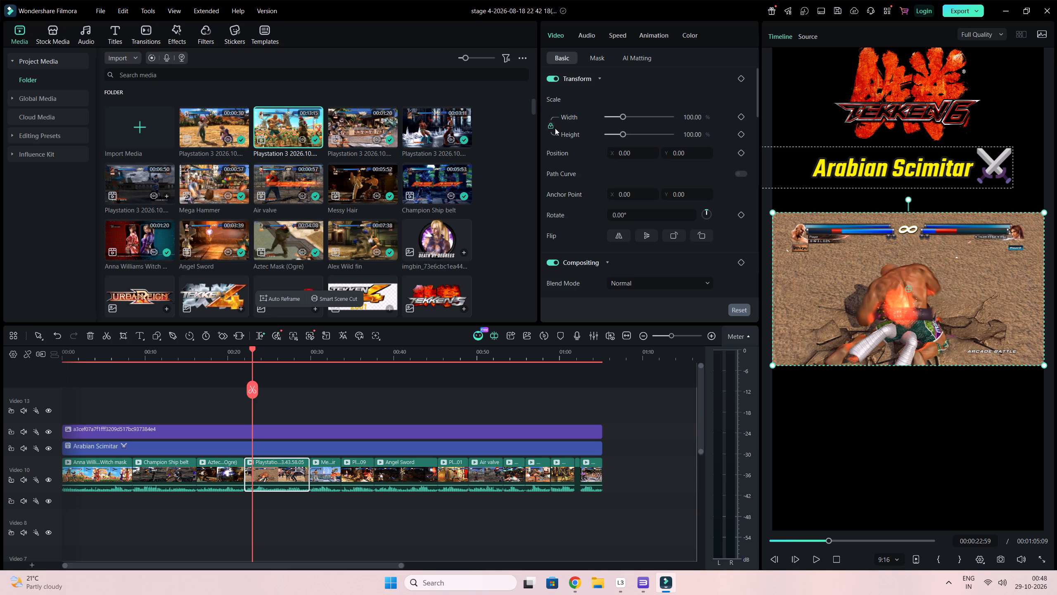
click(552, 129)
drag(909, 212, 908, 188)
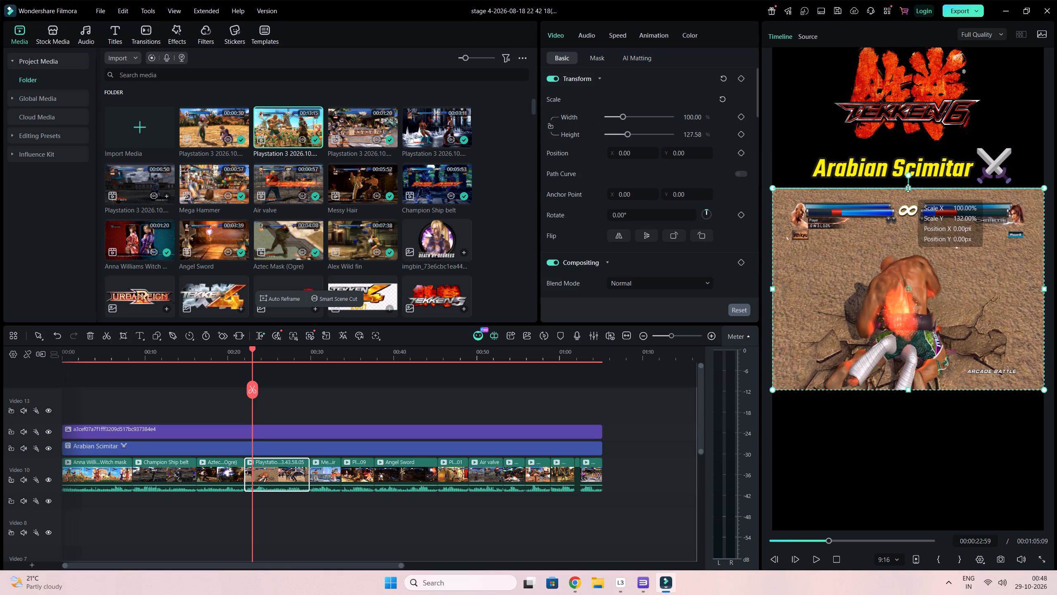
drag(908, 188, 908, 185)
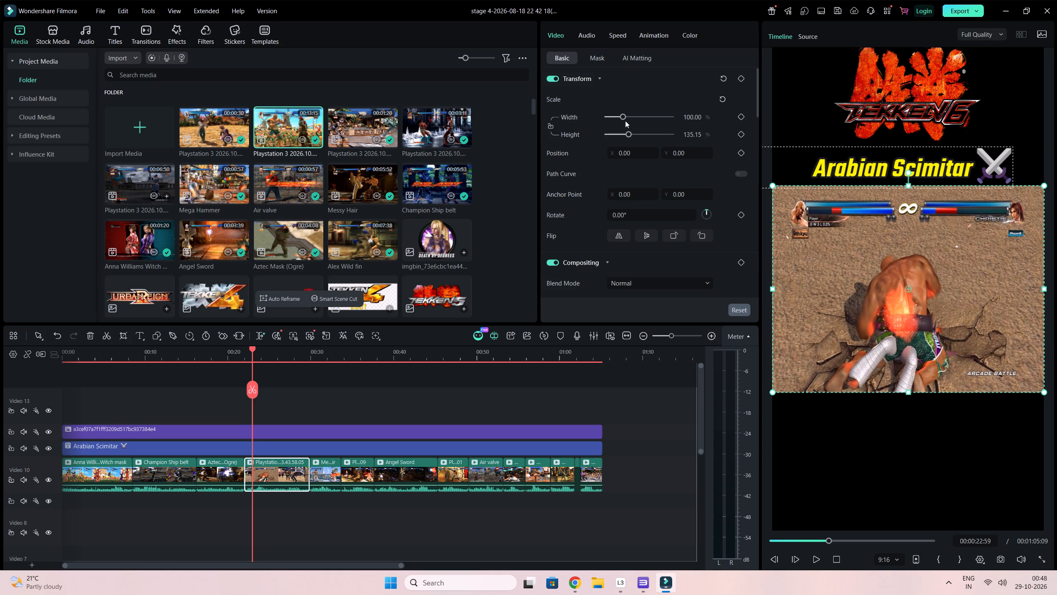
drag(623, 116, 628, 118)
text(b)
Stretch the Playstation clip just before Angel Sword non-proportionally to about 136.59% width and 135.15% height.
key(space)
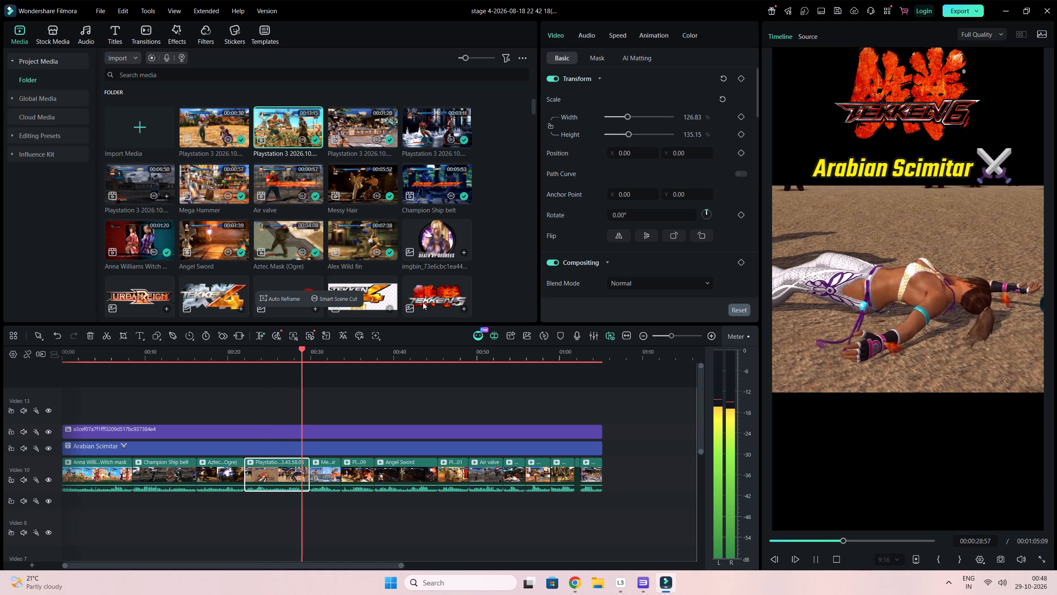
right_drag(316, 411, 308, 422)
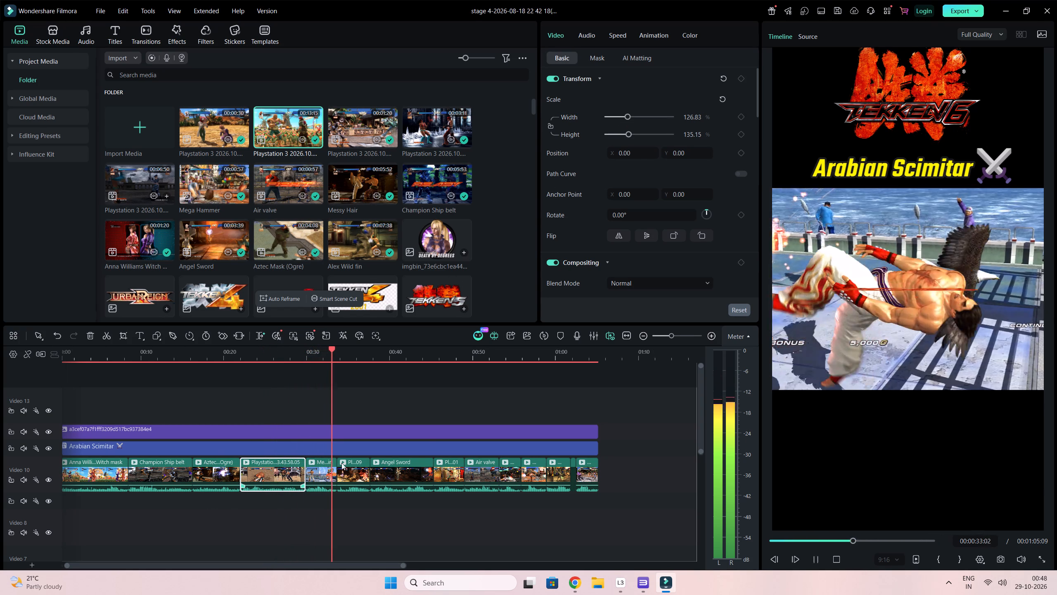
key(space)
key(space)
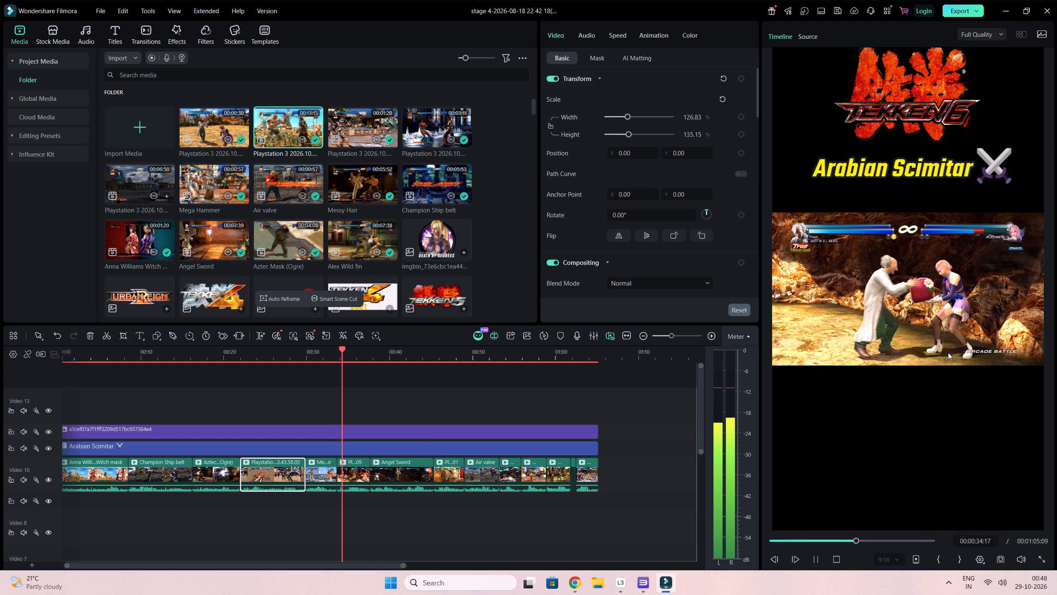
key(space)
click(976, 271)
click(547, 129)
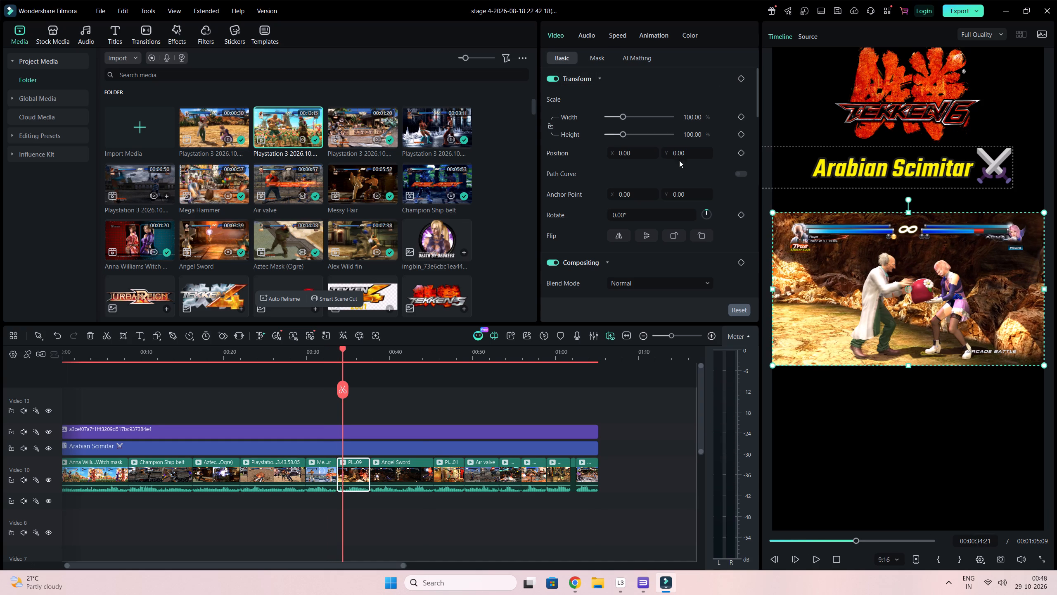
drag(910, 214, 907, 195)
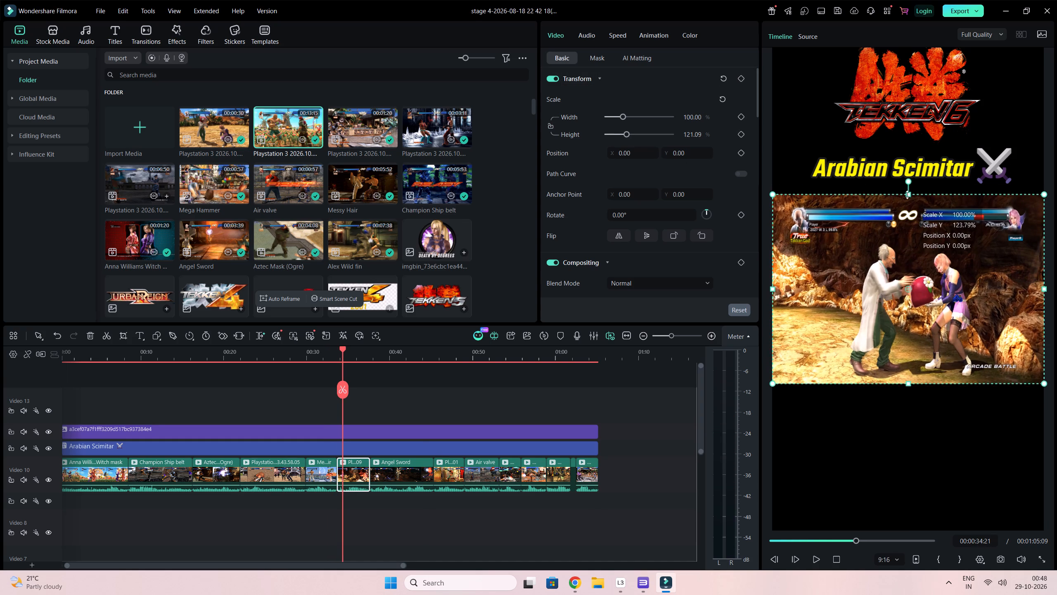
drag(907, 195, 908, 187)
drag(625, 116, 629, 117)
Unlock the proportions of the clip between Angel Sword and Air valve and stretch it to about 126.83% width and 135.15% height.
key(space)
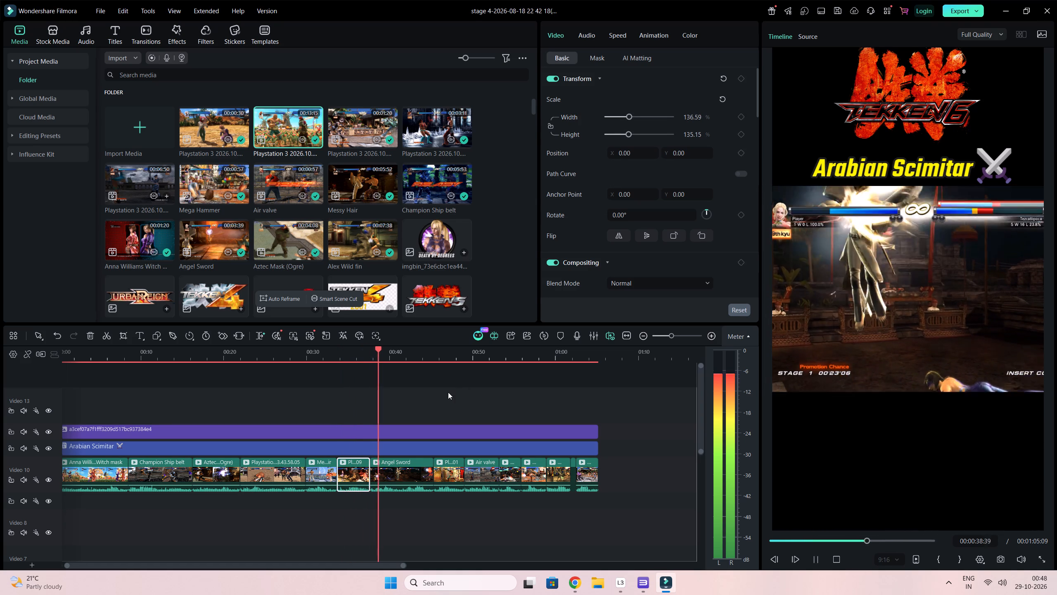
double_click(444, 472)
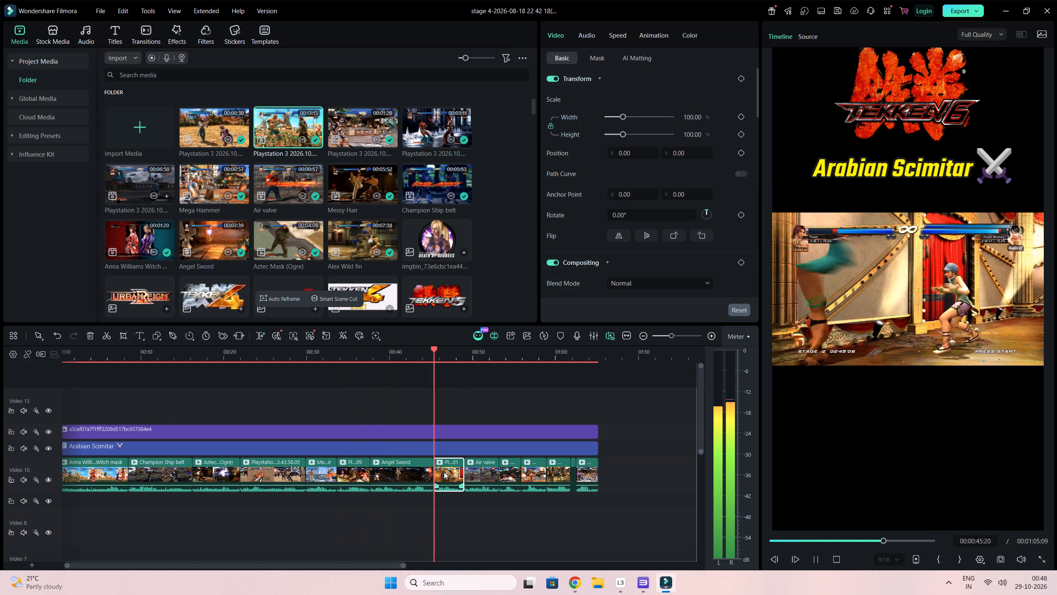
key(space)
click(903, 271)
click(549, 125)
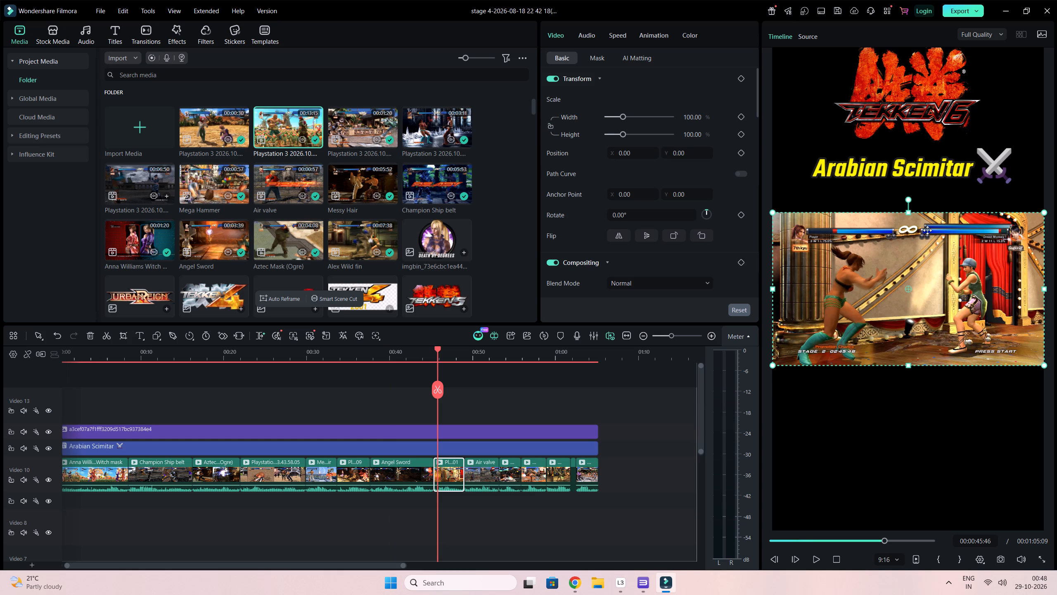
drag(910, 212, 913, 187)
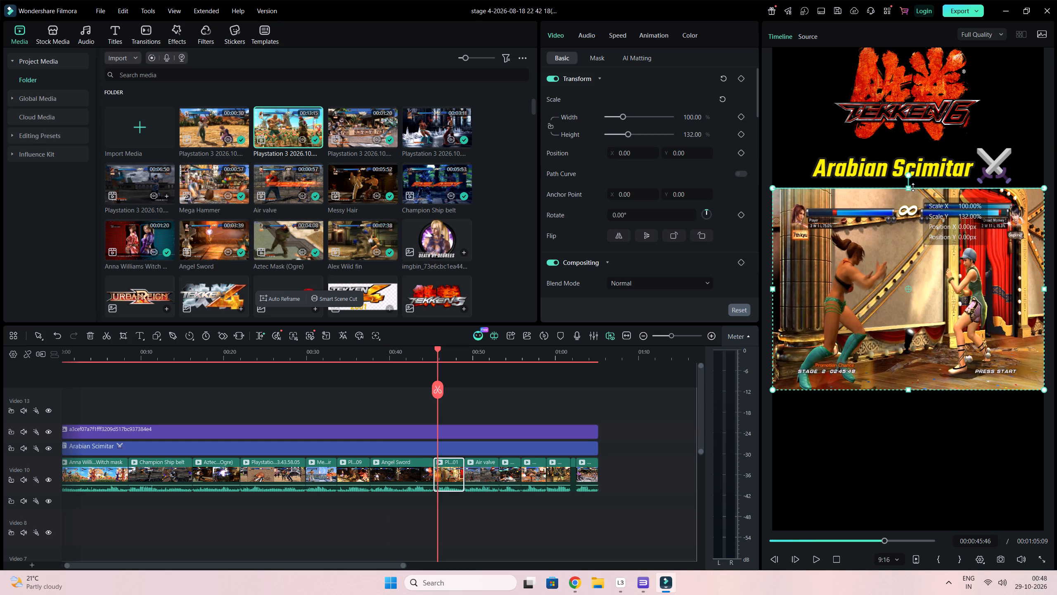
drag(913, 187, 912, 186)
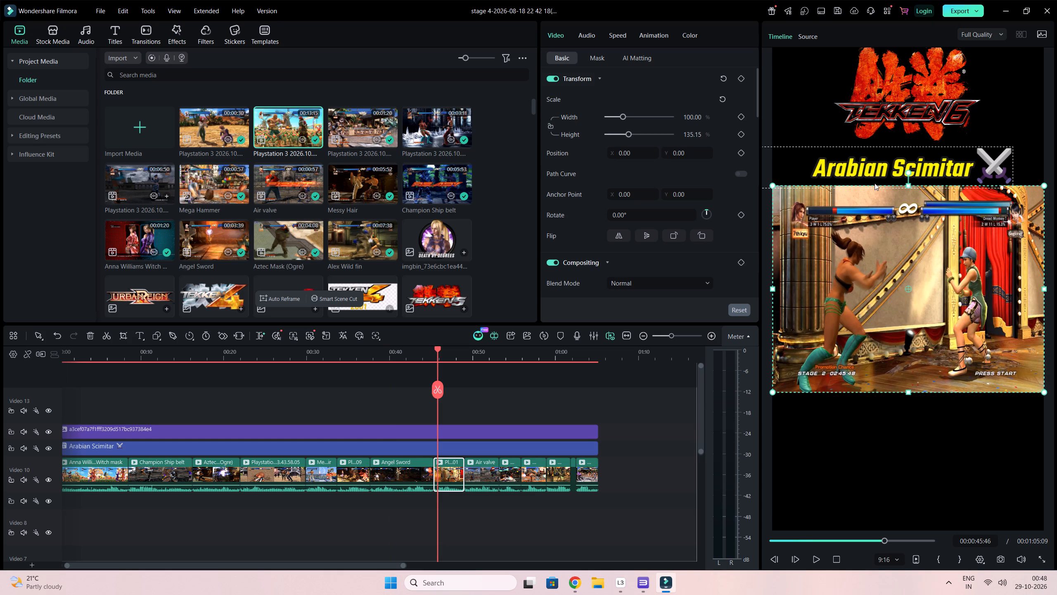
drag(621, 120, 628, 121)
Increase the Air valve clip's height to about 135.79% and position it at about X 62.41, Y 0.
key(space)
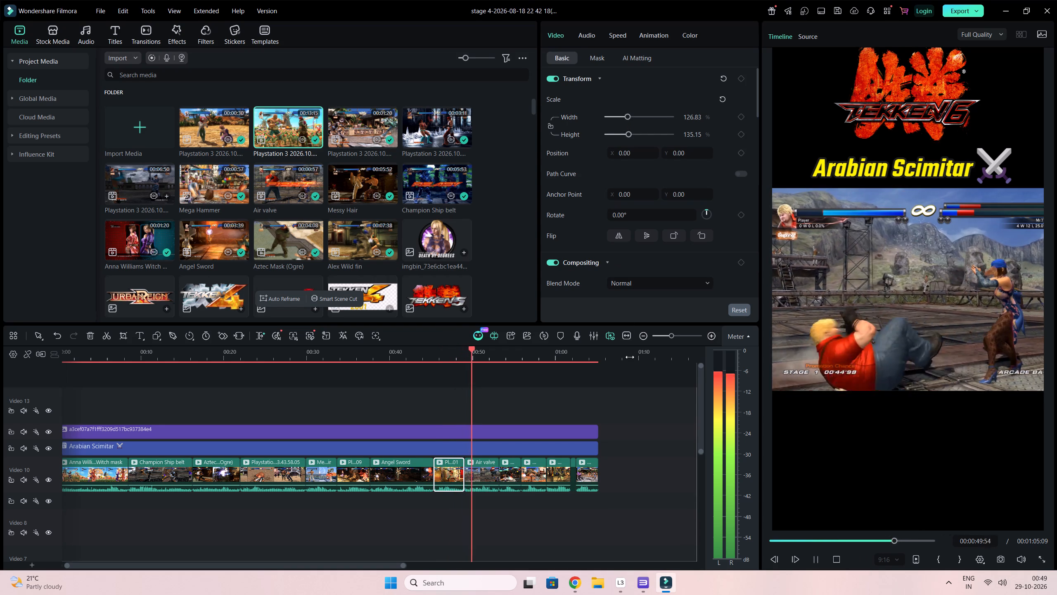
key(space)
click(949, 281)
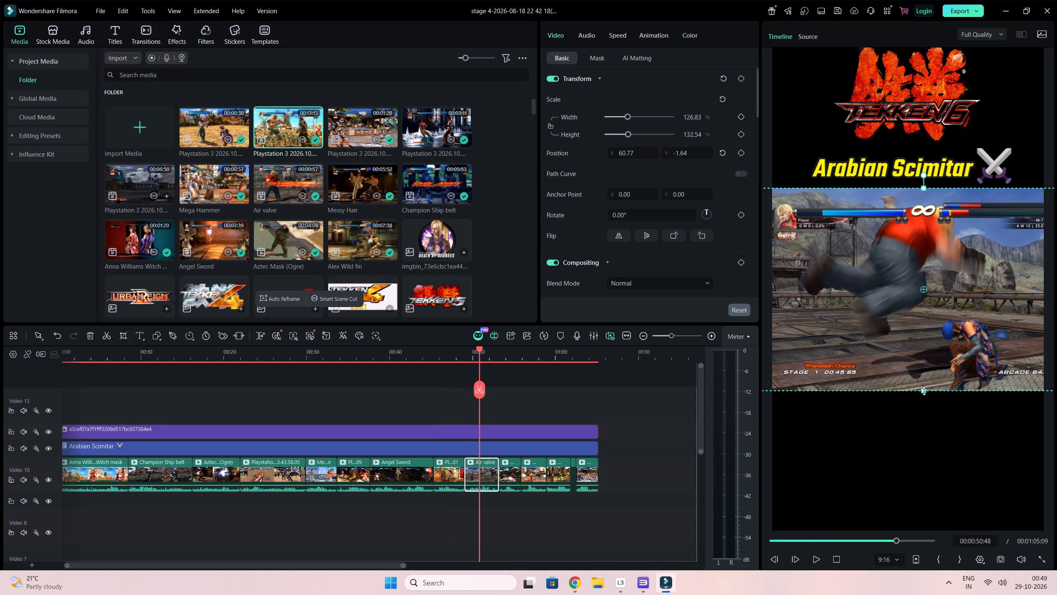
click(924, 391)
click(916, 353)
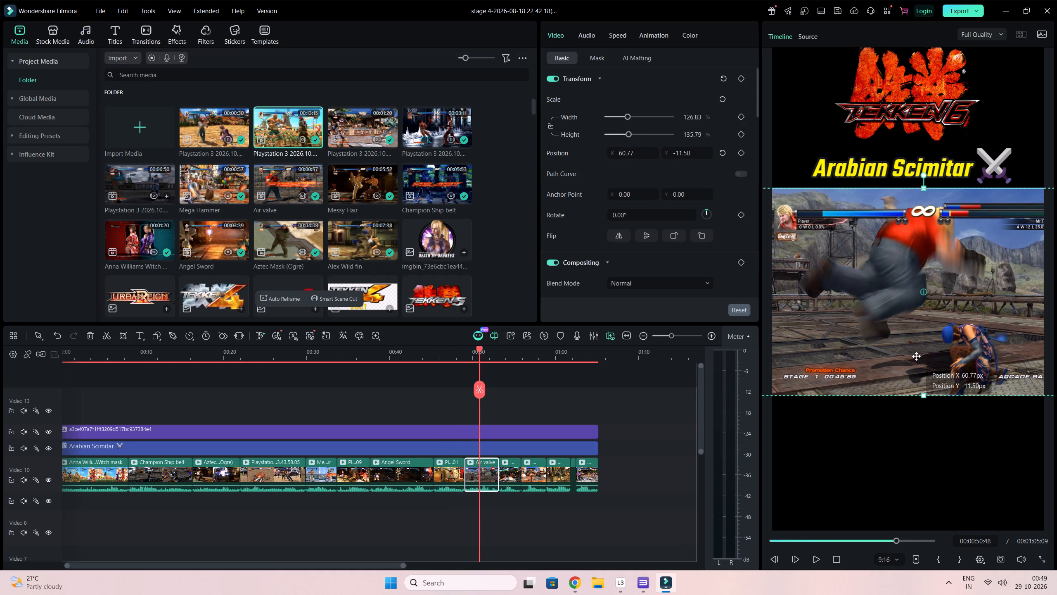
click(925, 188)
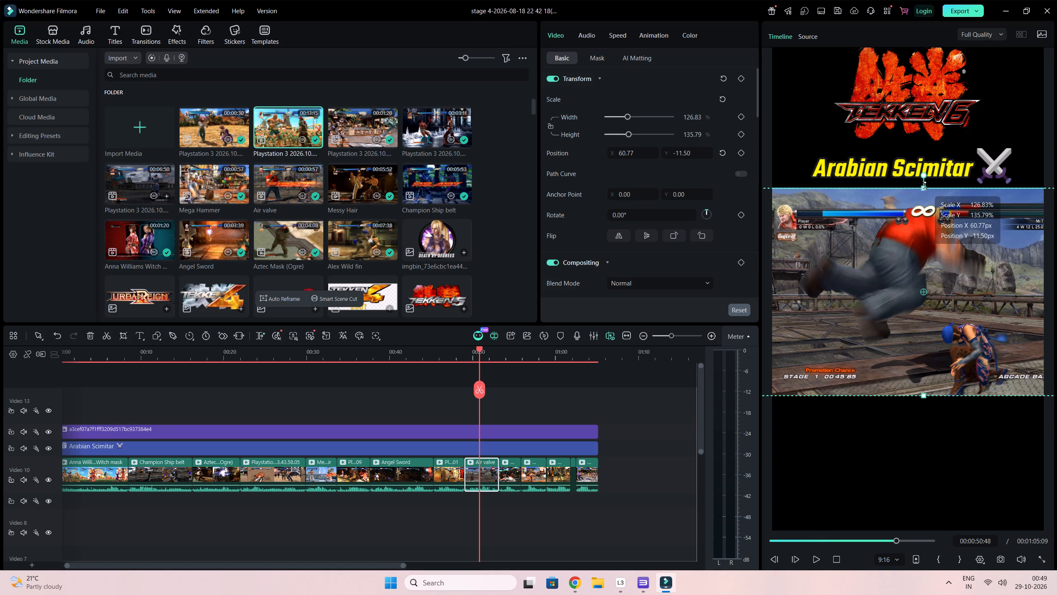
key(space)
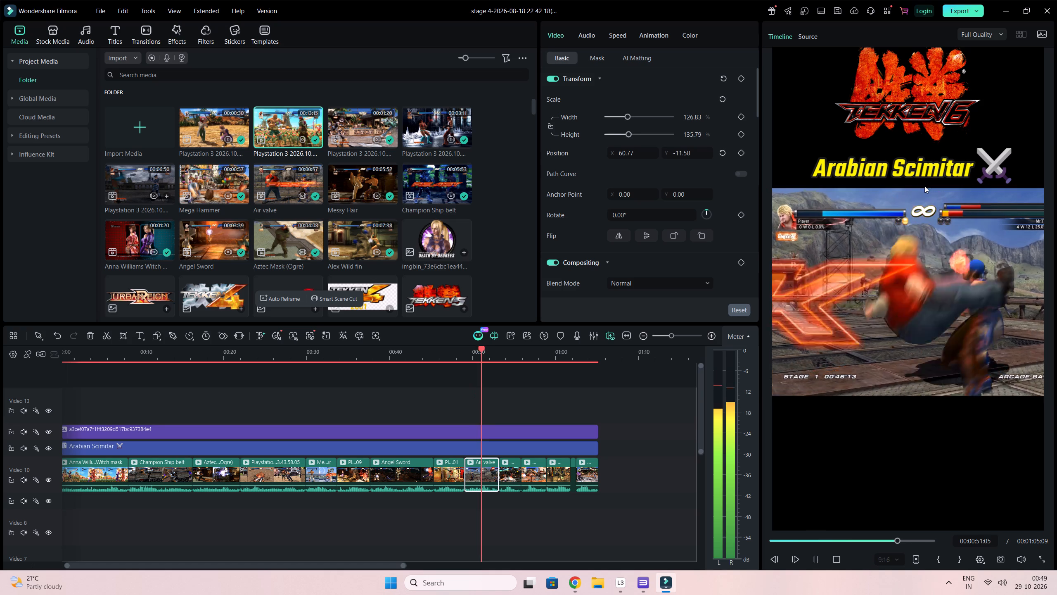
key(space)
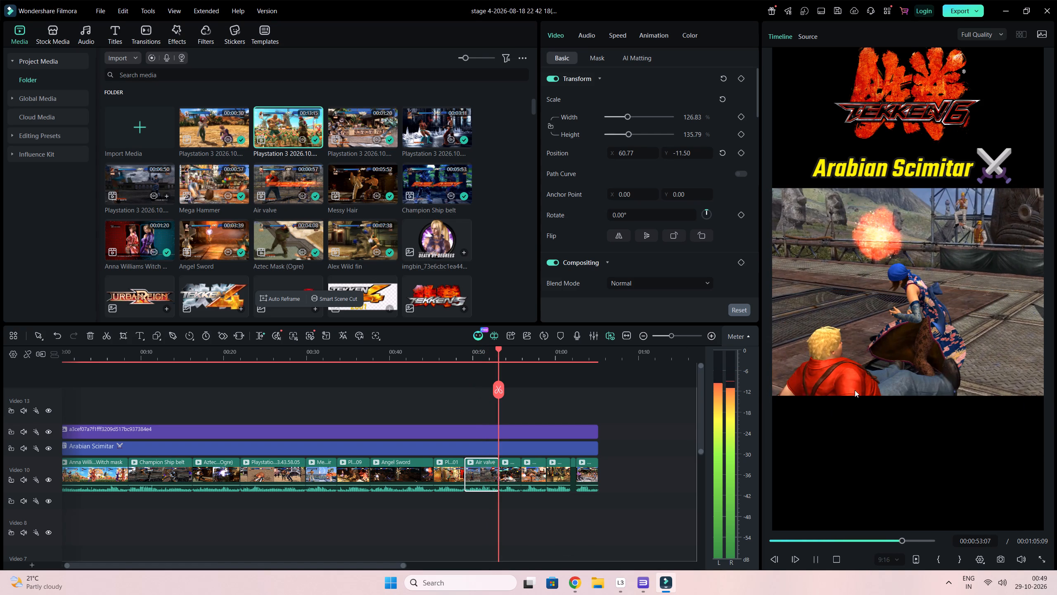
click(898, 343)
click(922, 397)
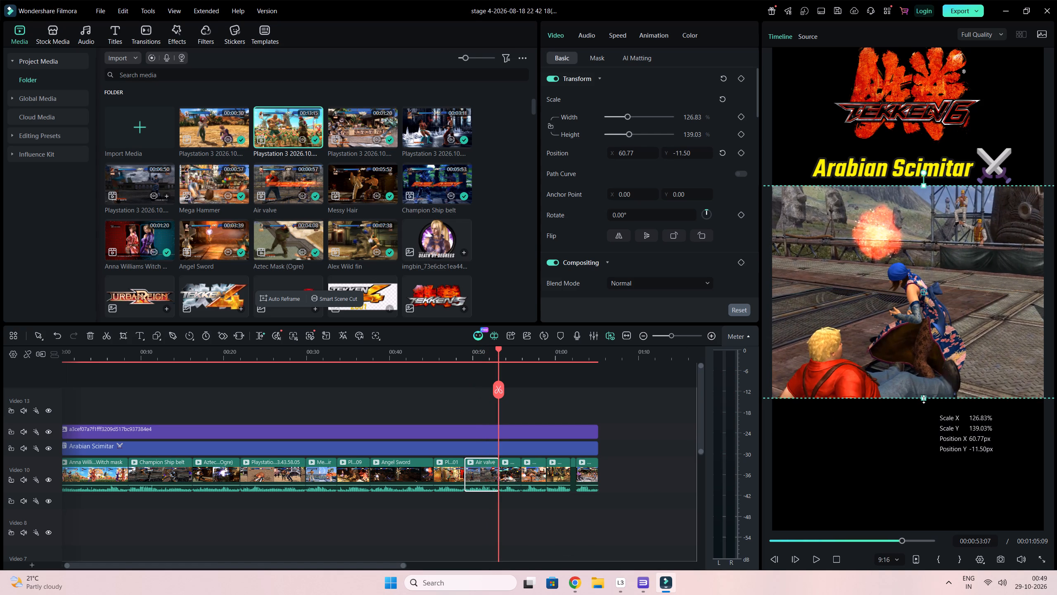
click(918, 330)
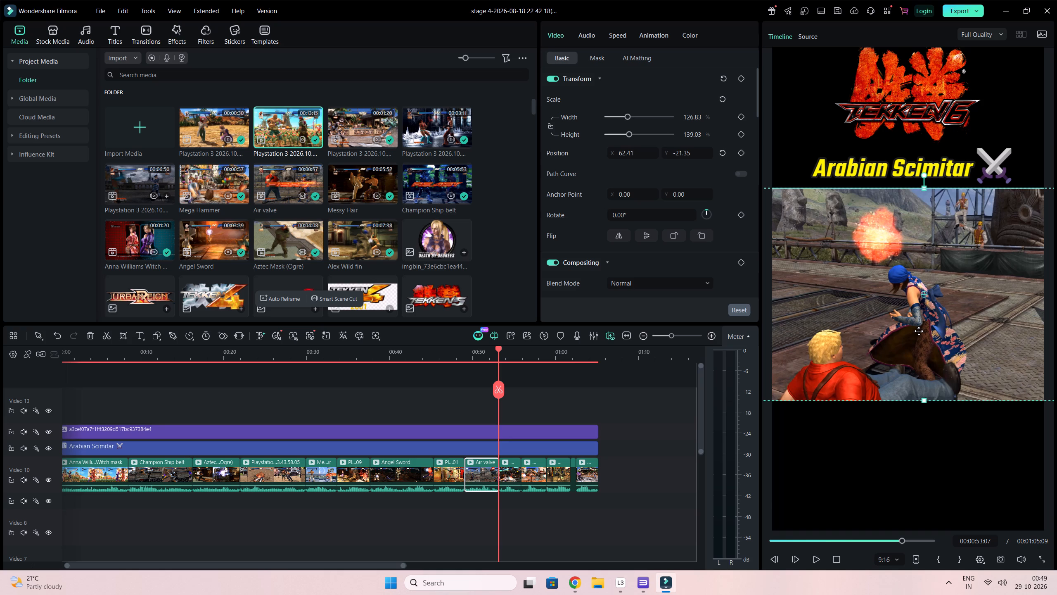
drag(919, 330, 919, 324)
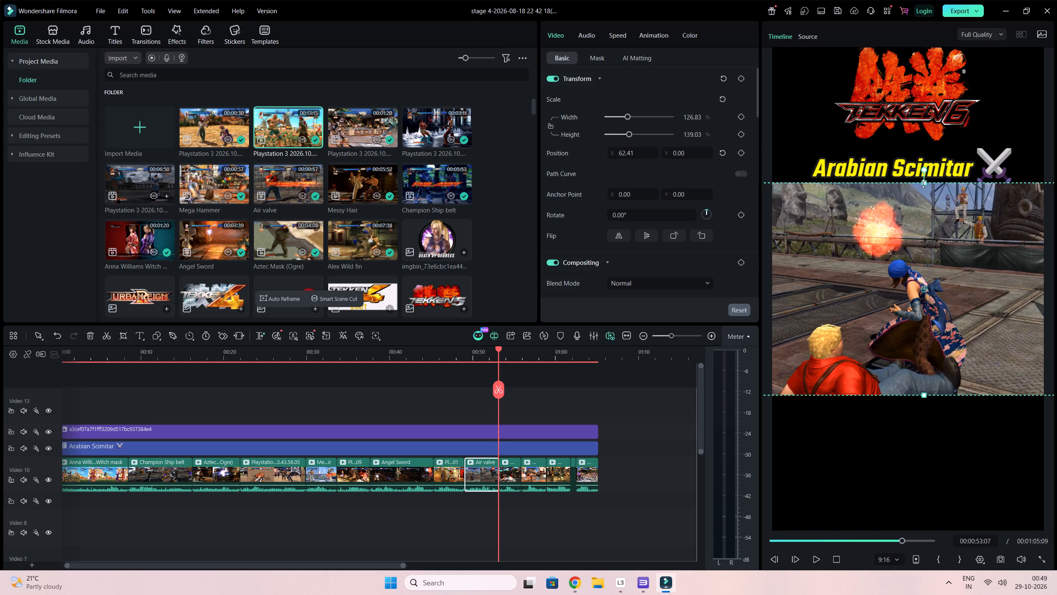
click(924, 184)
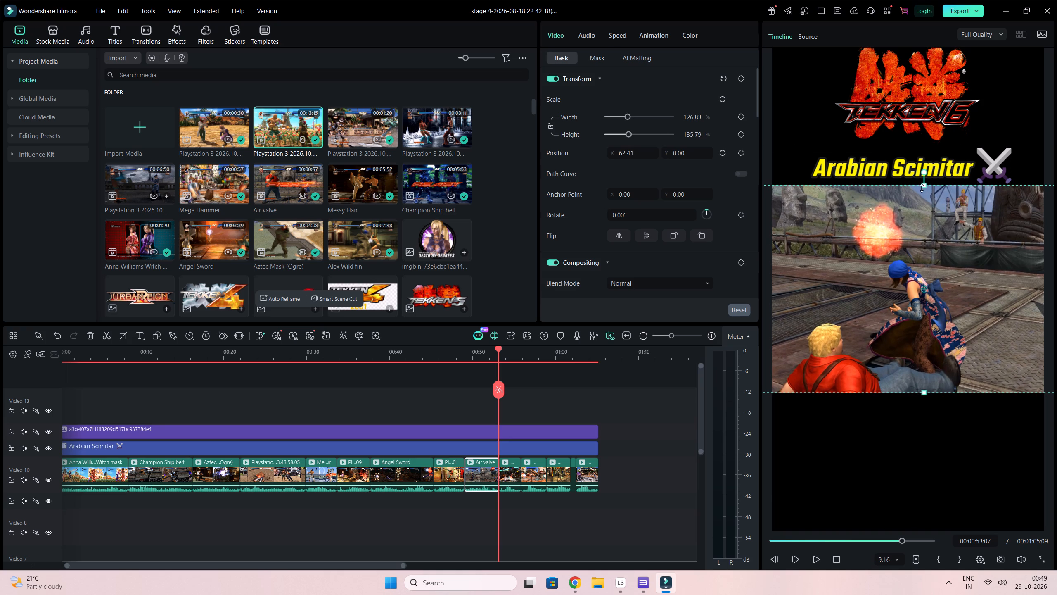
Increase the height of the first clip after Air valve to about 136.33% and move it down to about Y -13.14.
key(space)
double_click(510, 473)
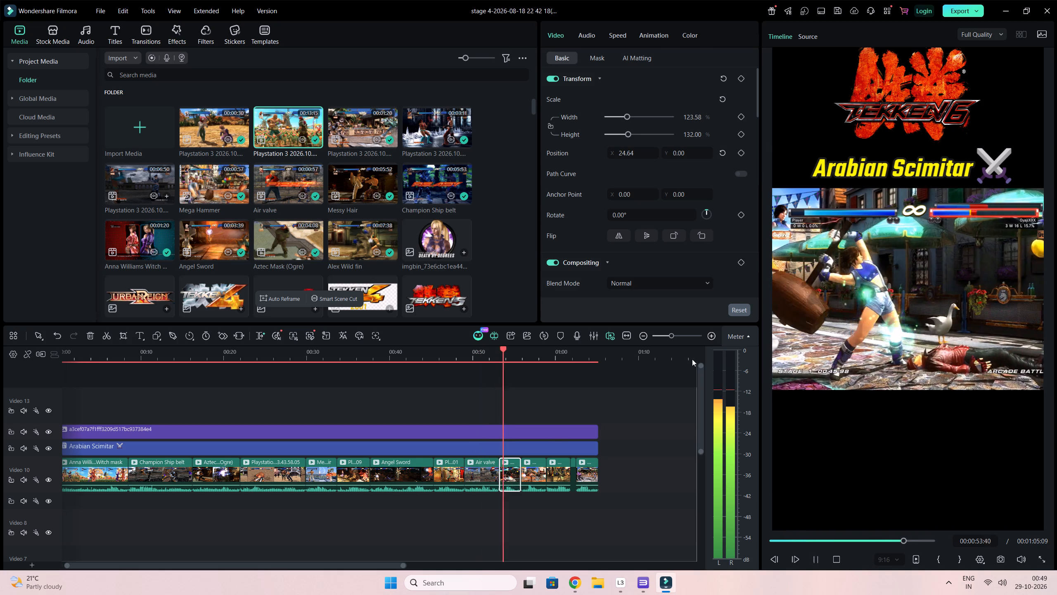
key(space)
click(814, 312)
drag(915, 188, 915, 184)
click(924, 216)
Increase the height of the second clip after Air valve to about 136.33% and move it down to about Y -13.14.
key(space)
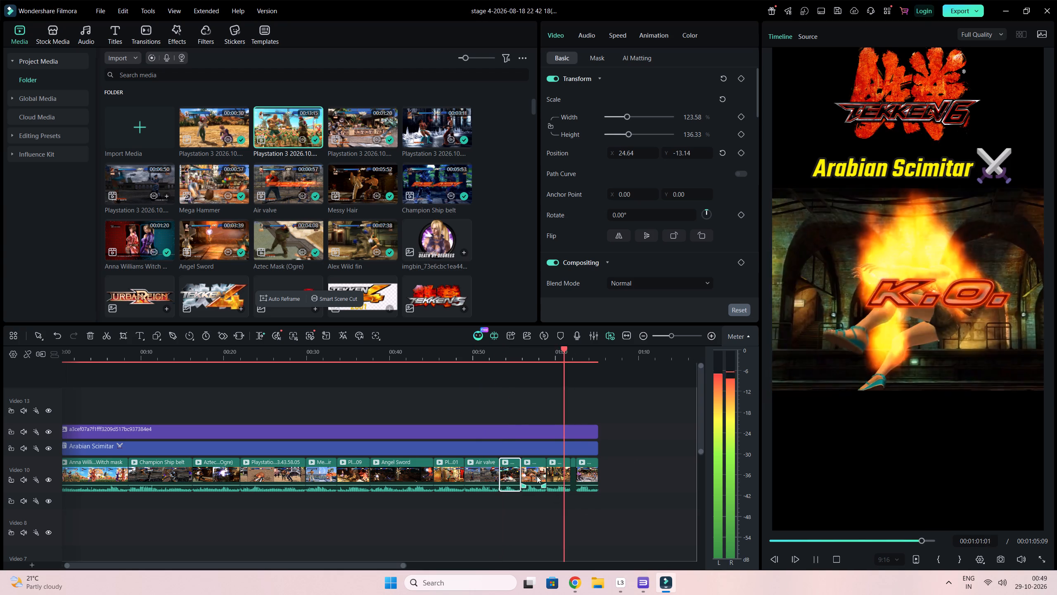
double_click(537, 476)
key(space)
click(861, 234)
click(941, 188)
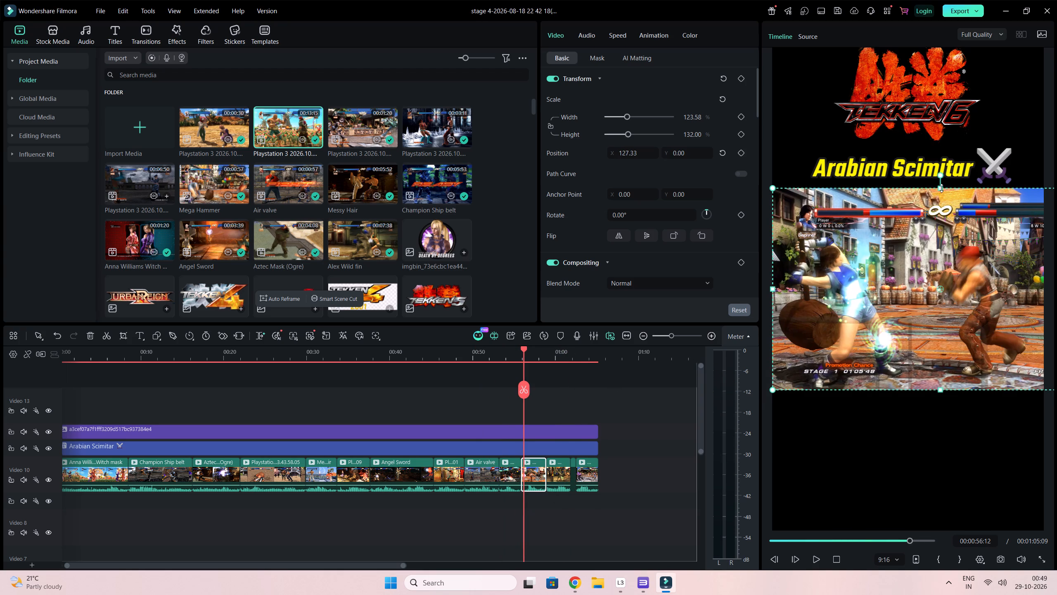
click(923, 216)
Increase the height of the third clip after Air valve to about 135.48% and move it down to about Y -10.58.
key(space)
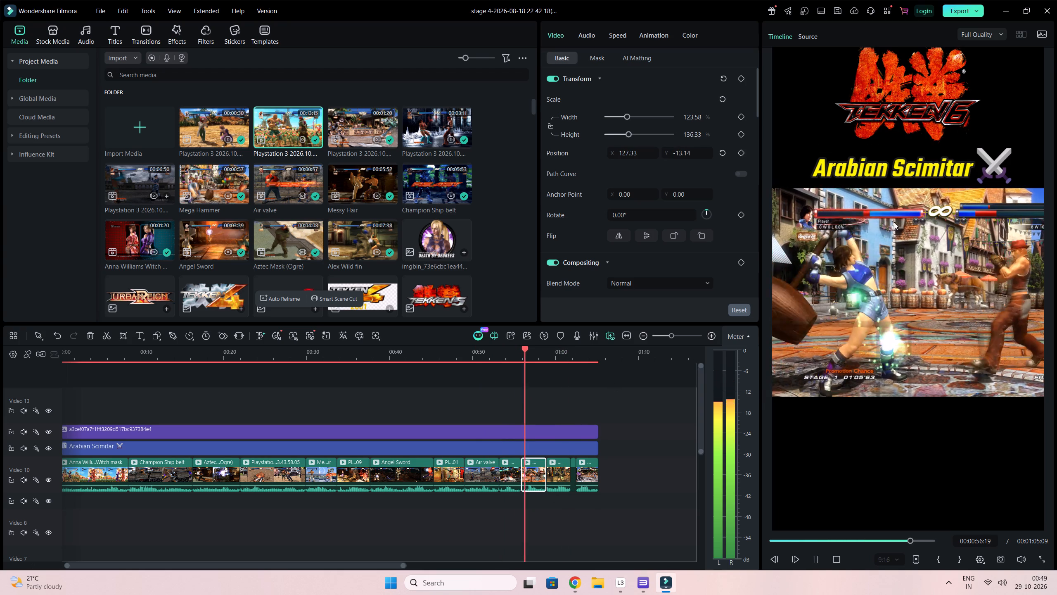
double_click(564, 480)
key(space)
click(940, 222)
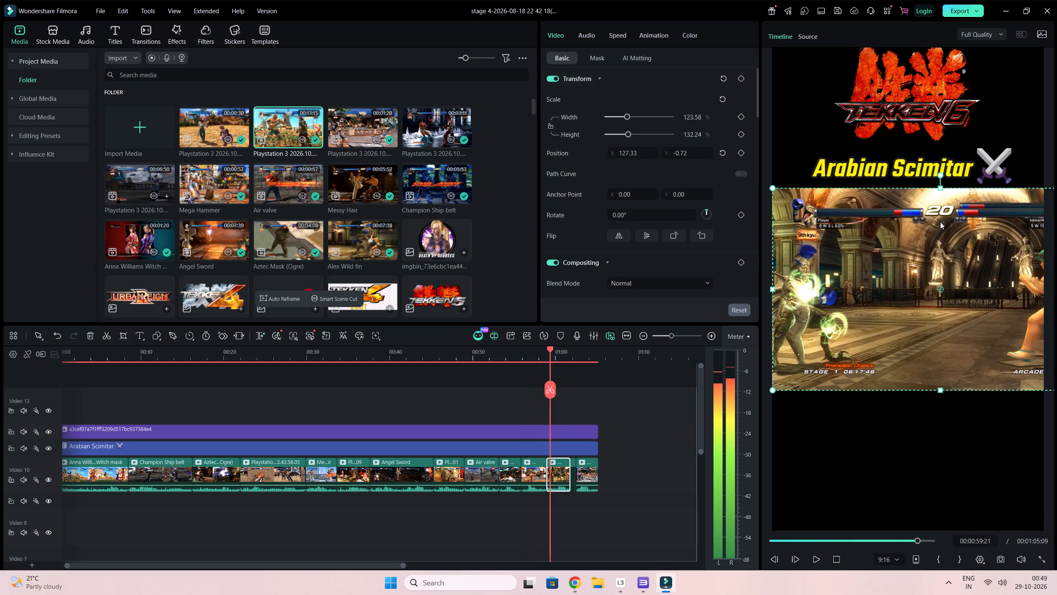
click(941, 188)
click(923, 229)
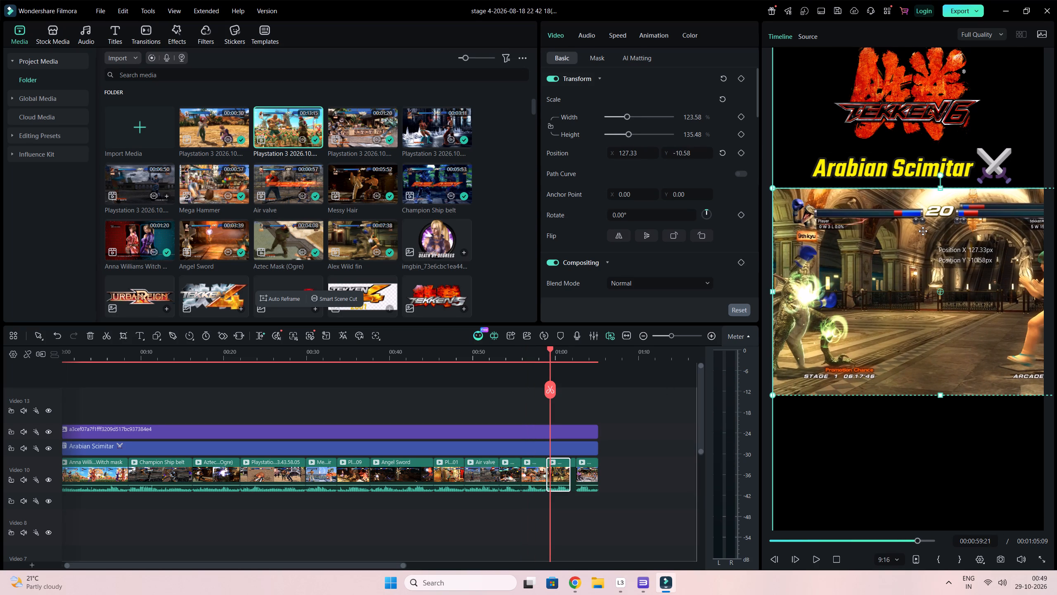
Increase the height of the short clip before the last gameplay clip to about 136.57% and move it down to about Y -13.87.
key(space)
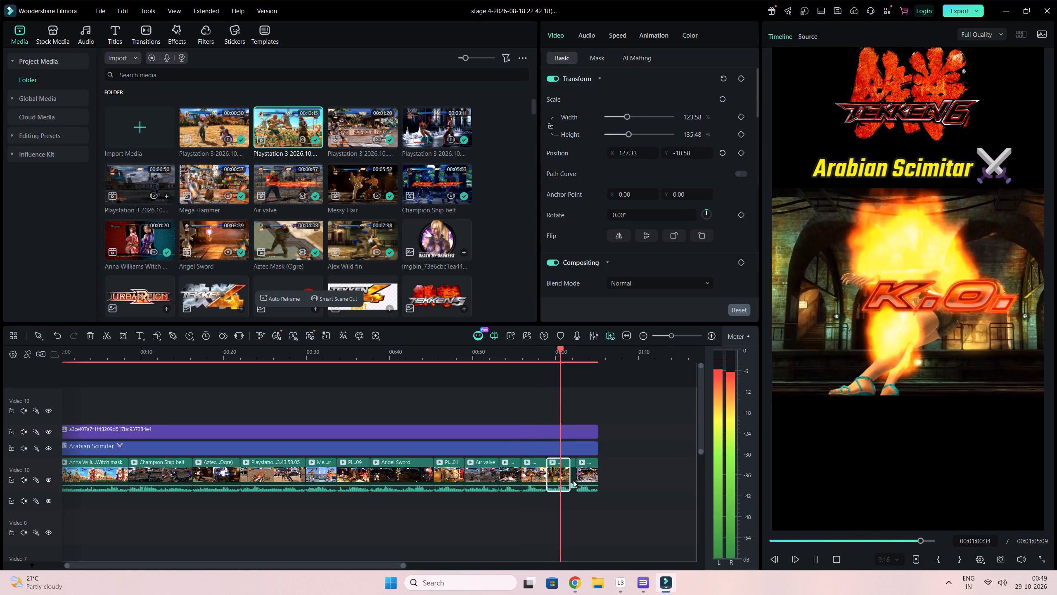
key(space)
double_click(575, 475)
click(940, 271)
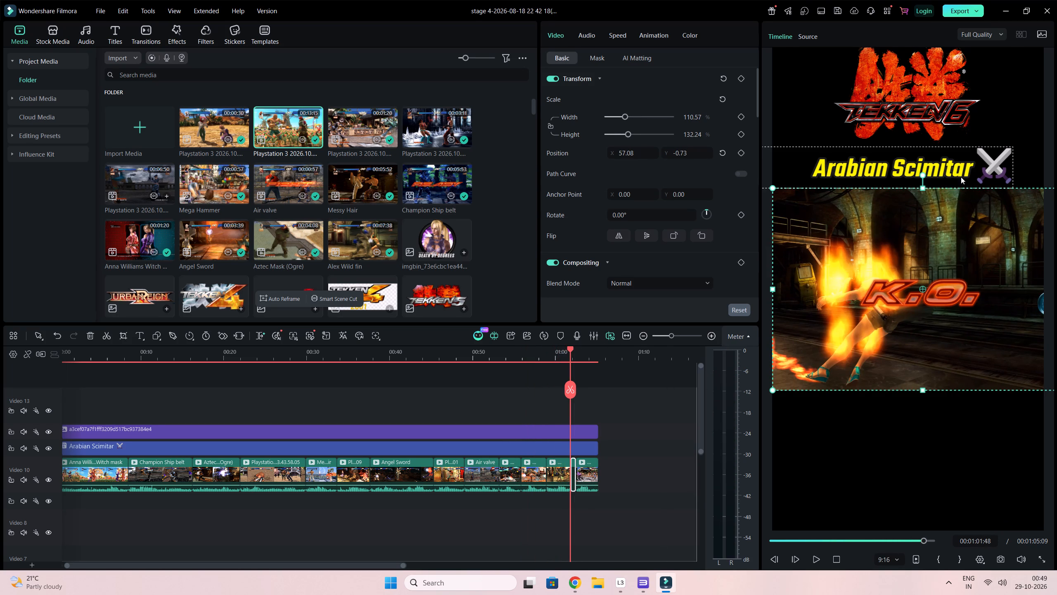
click(922, 188)
click(920, 209)
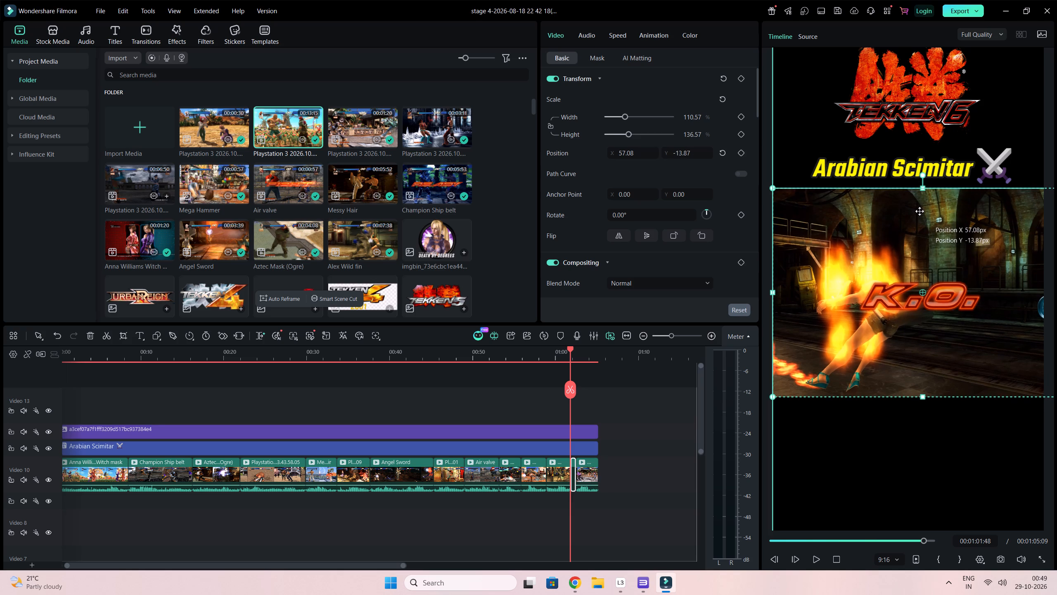
Select all the gameplay clips on the timeline and turn on their Basic Blur background.
key(space)
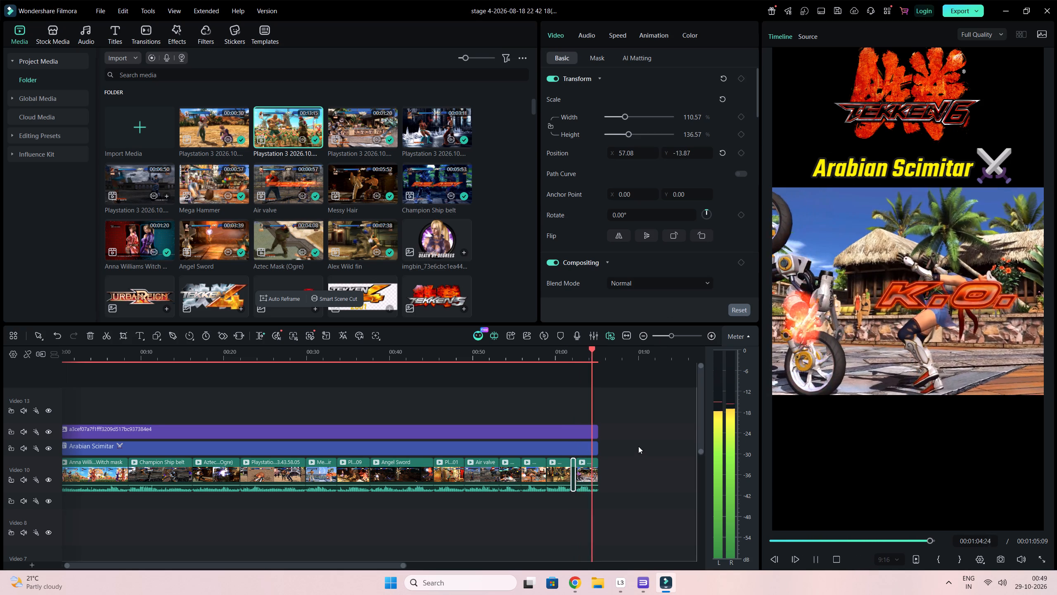
key(space)
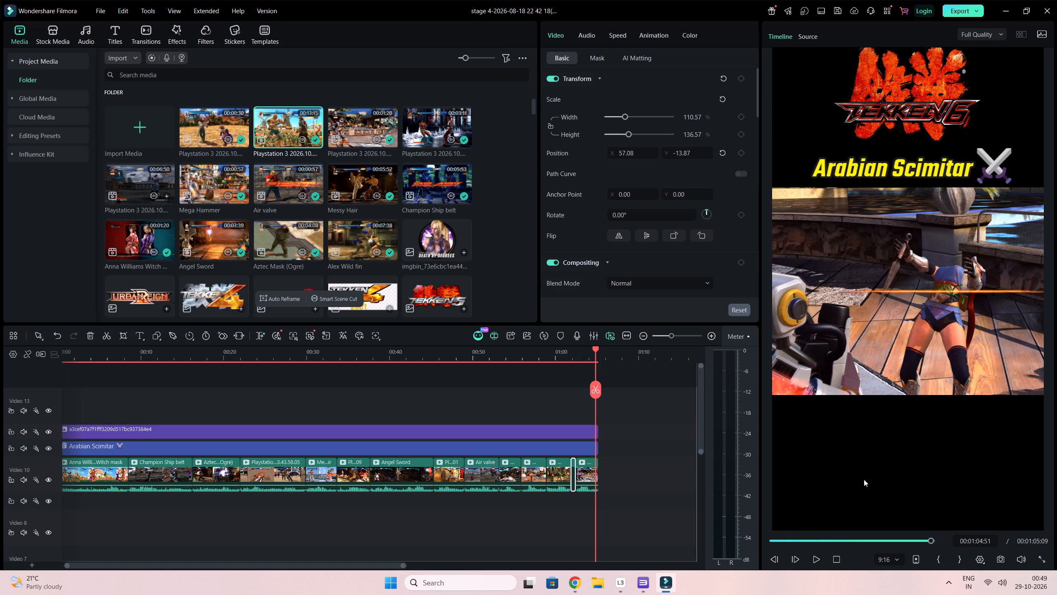
drag(917, 536, 0, 527)
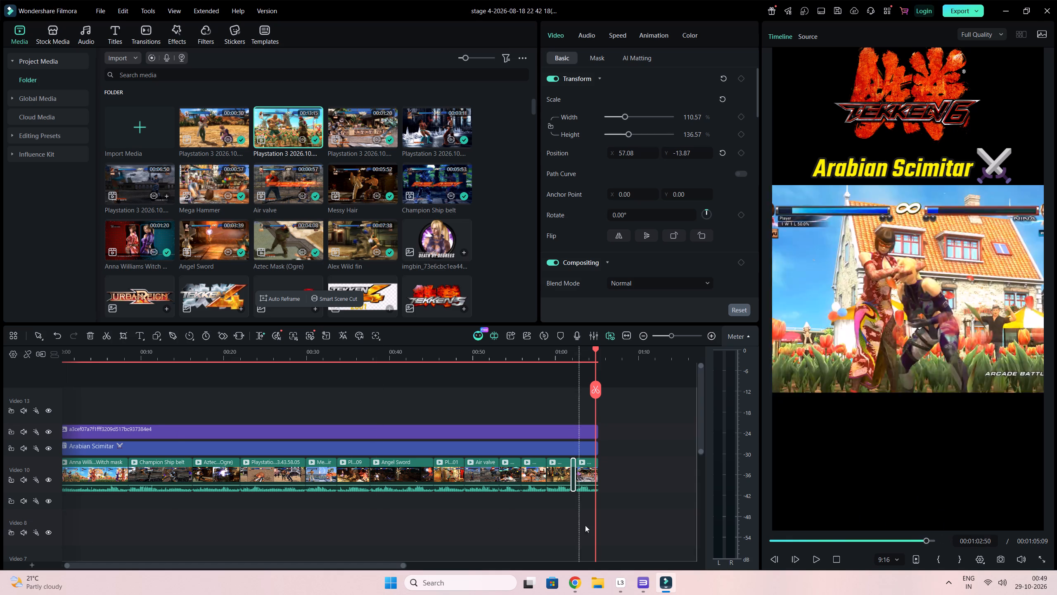
drag(649, 522, 0, 468)
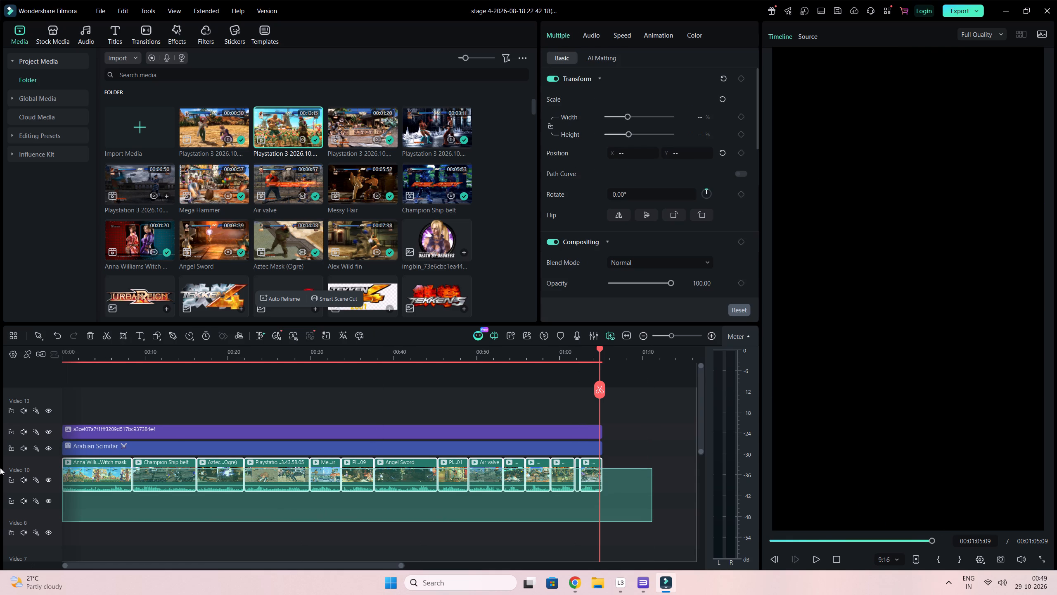
drag(0, 468, 0, 468)
scroll(590, 230, down, 3)
click(551, 206)
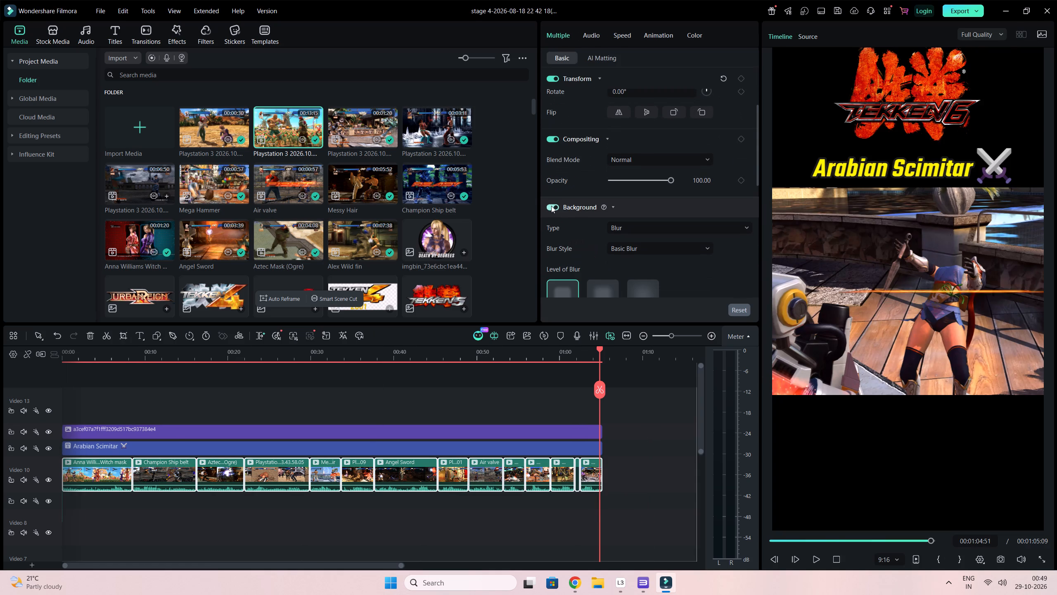
key(space)
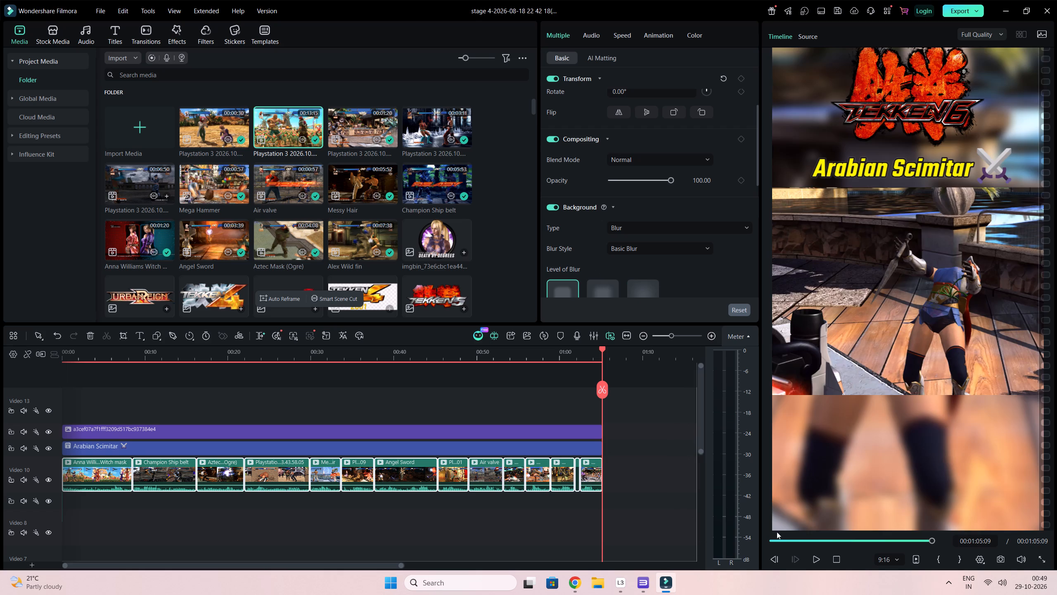
drag(801, 538, 639, 546)
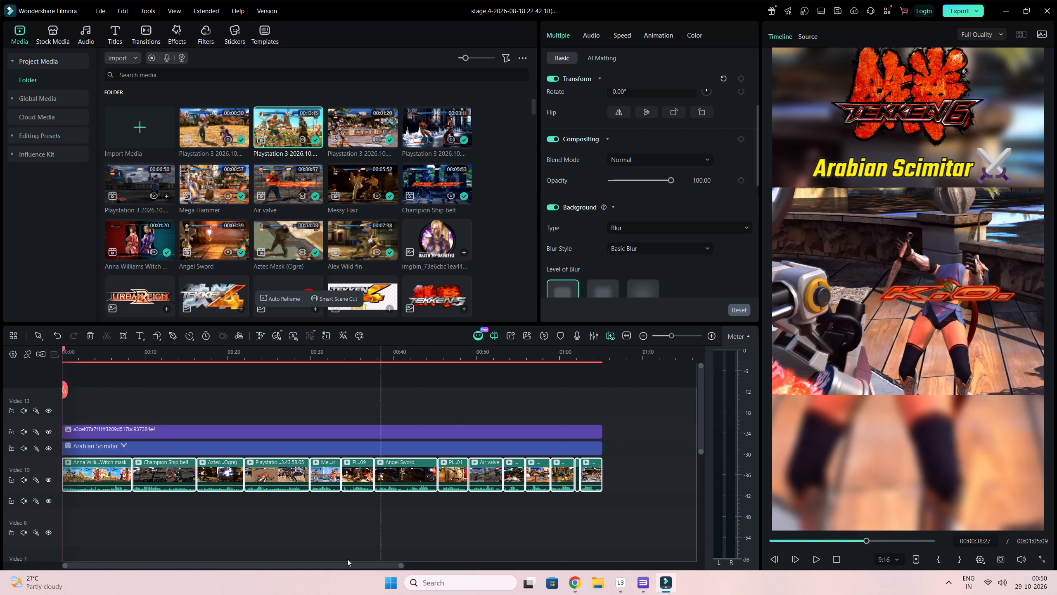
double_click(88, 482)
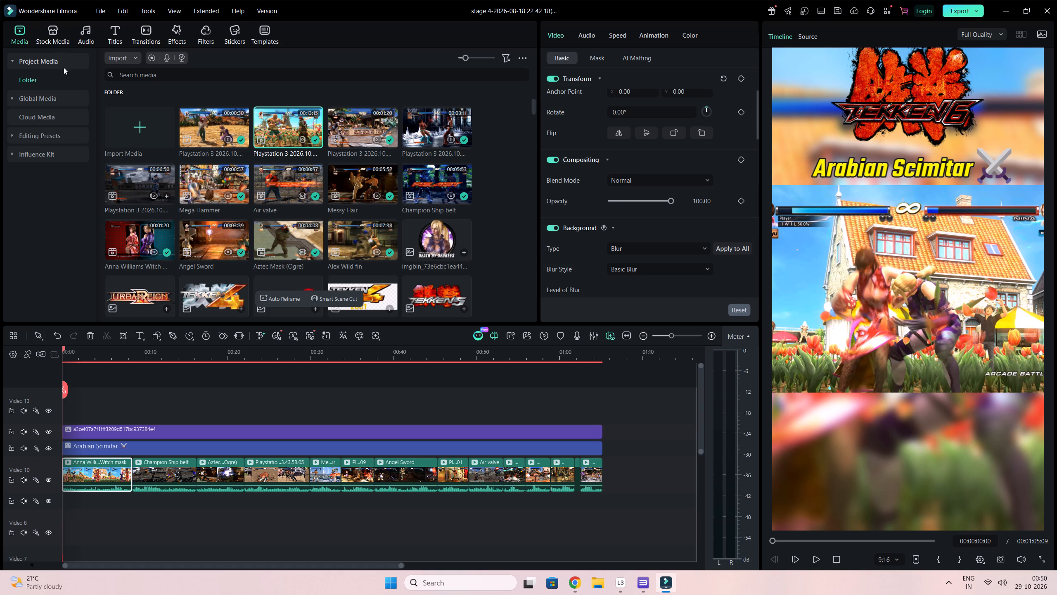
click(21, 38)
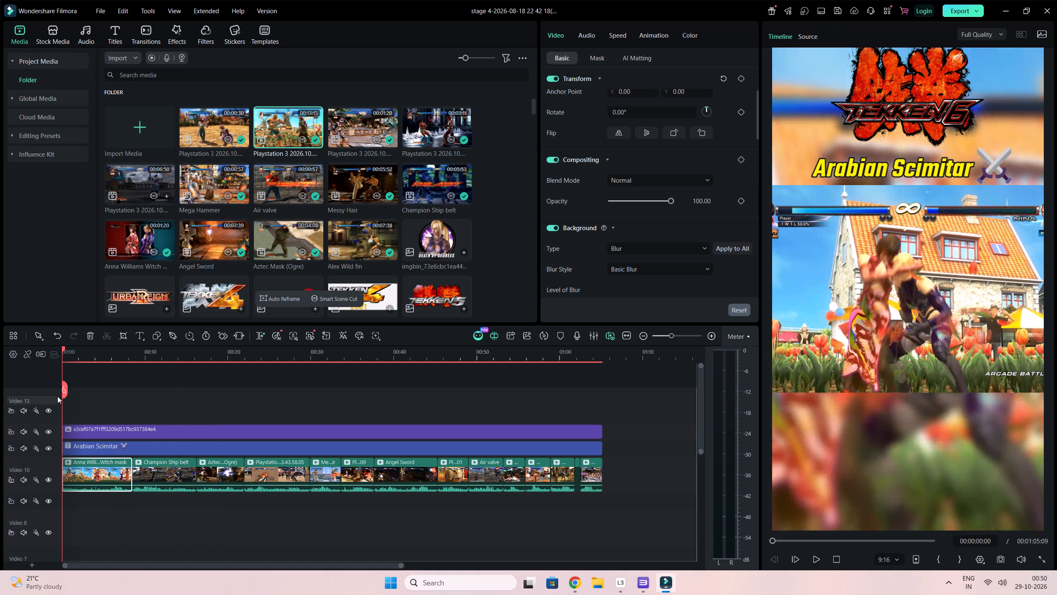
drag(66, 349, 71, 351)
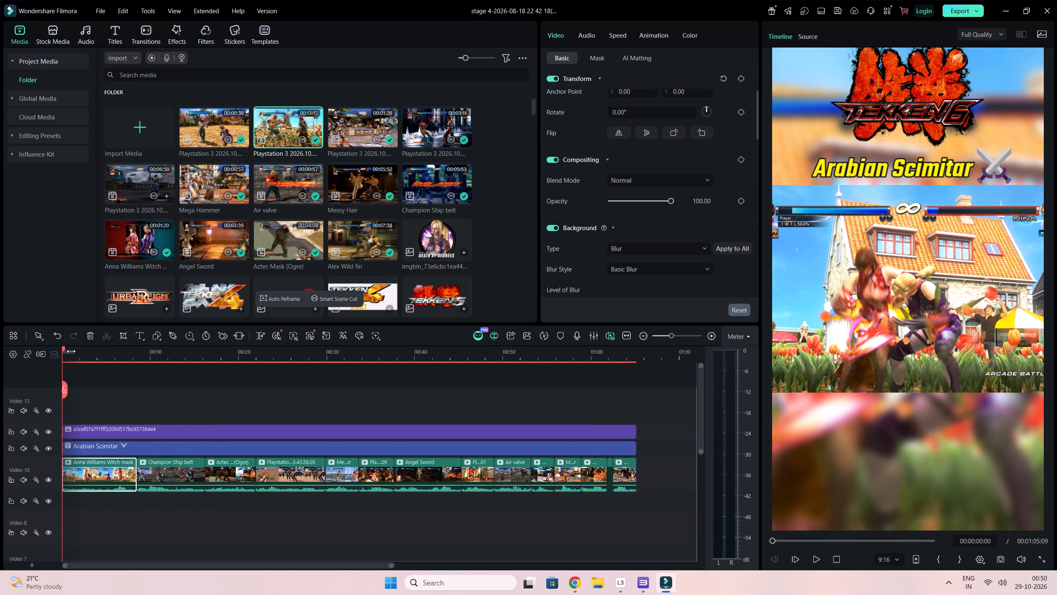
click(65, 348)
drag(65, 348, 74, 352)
Select all the gameplay clips, raise their volume to about 6.55 dB and play back the start to check it.
drag(119, 530, 609, 466)
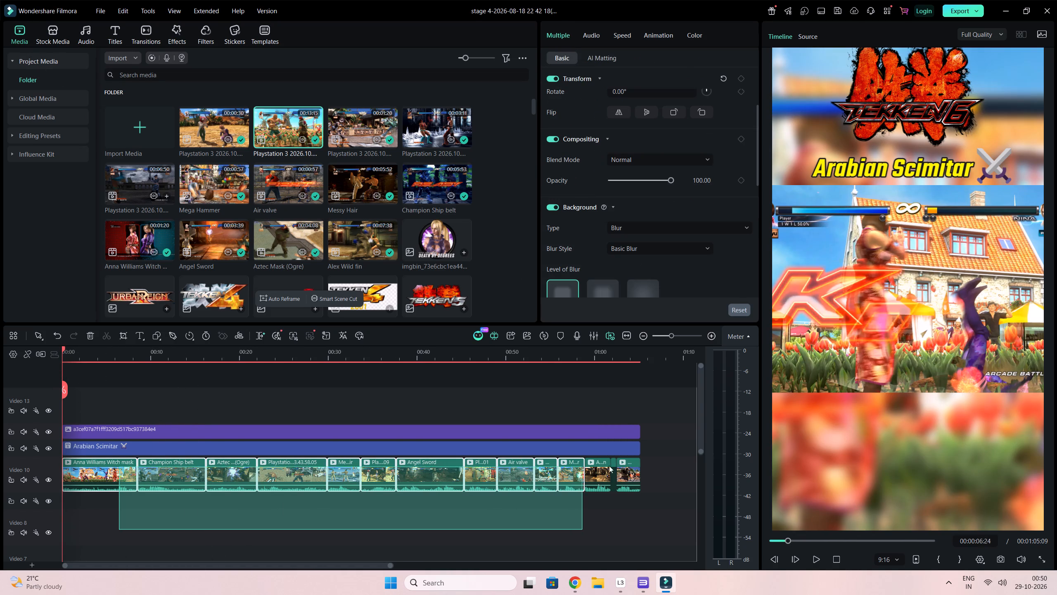
drag(609, 466, 625, 469)
click(593, 39)
scroll(607, 157, down, 1)
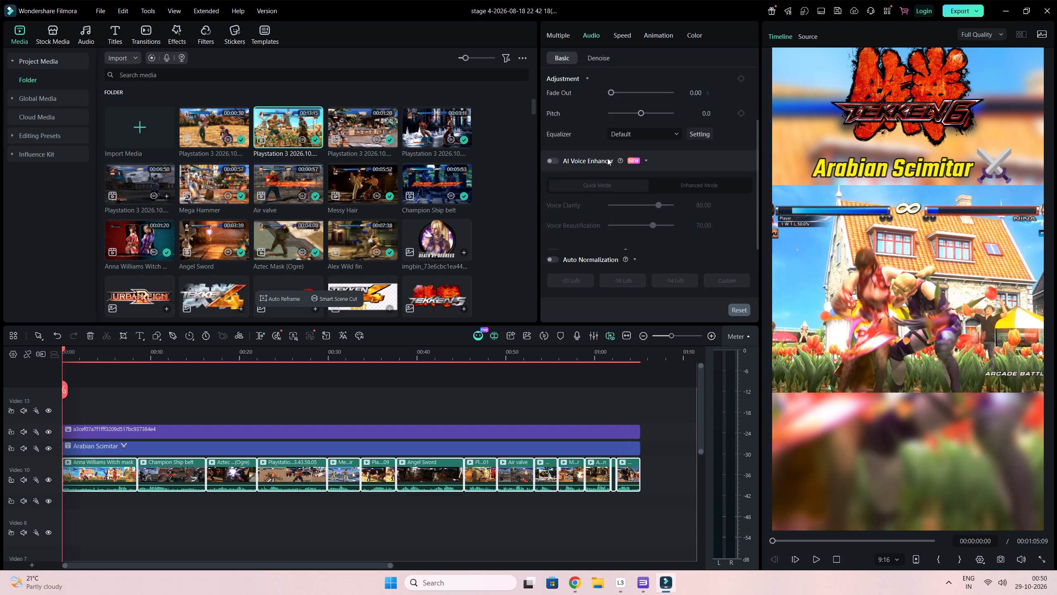
scroll(607, 158, up, 7)
drag(659, 100, 661, 101)
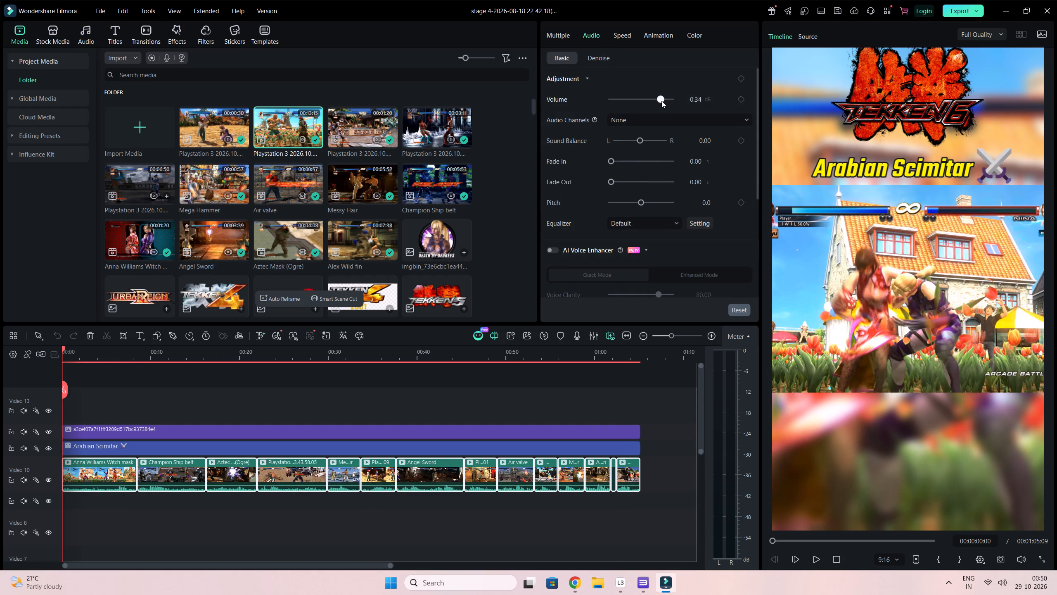
drag(661, 101, 665, 102)
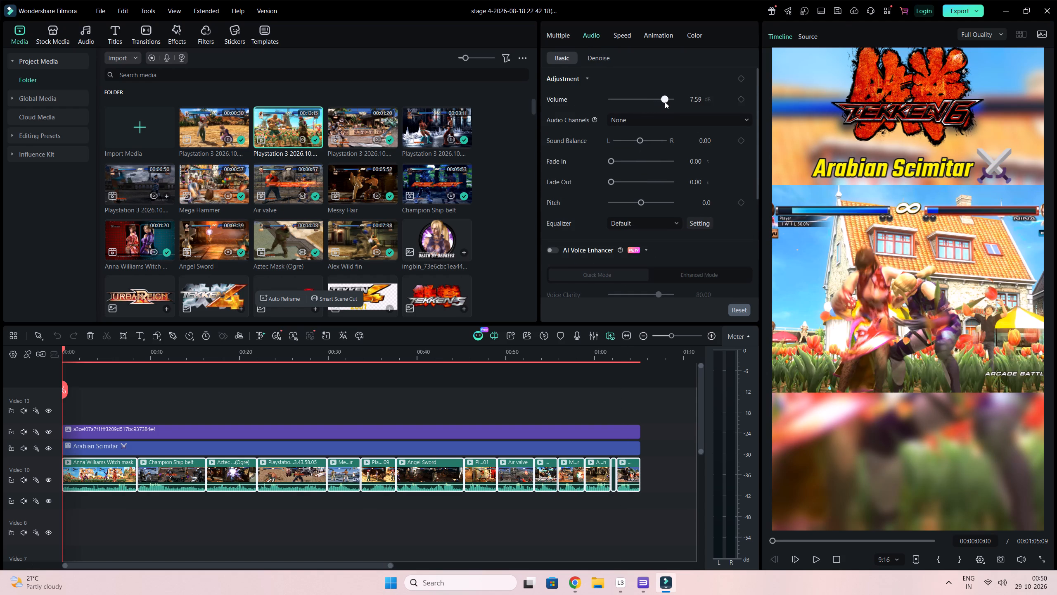
drag(665, 102, 666, 103)
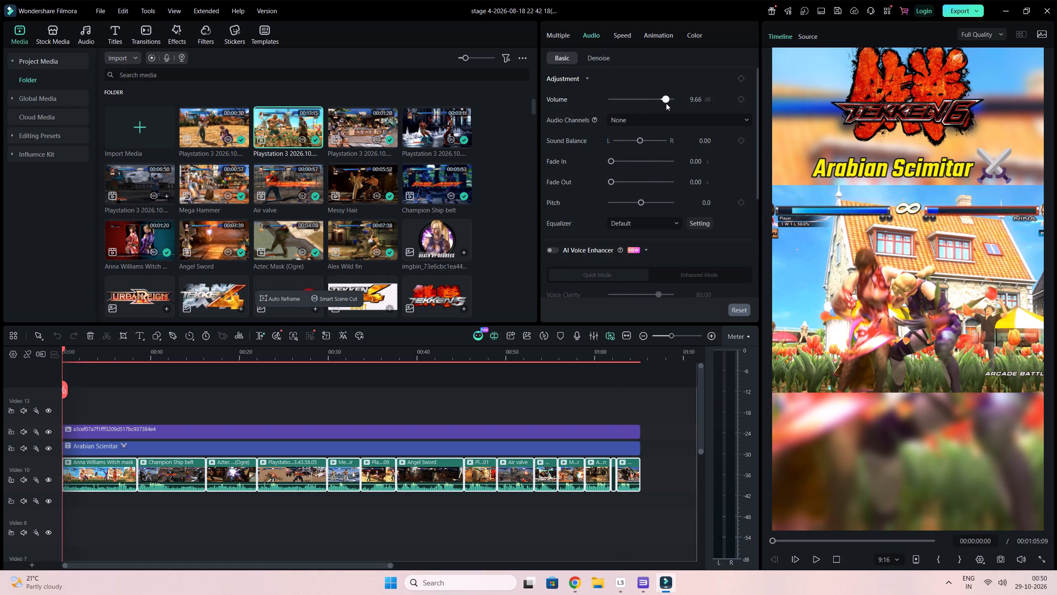
drag(666, 103, 664, 103)
key(space)
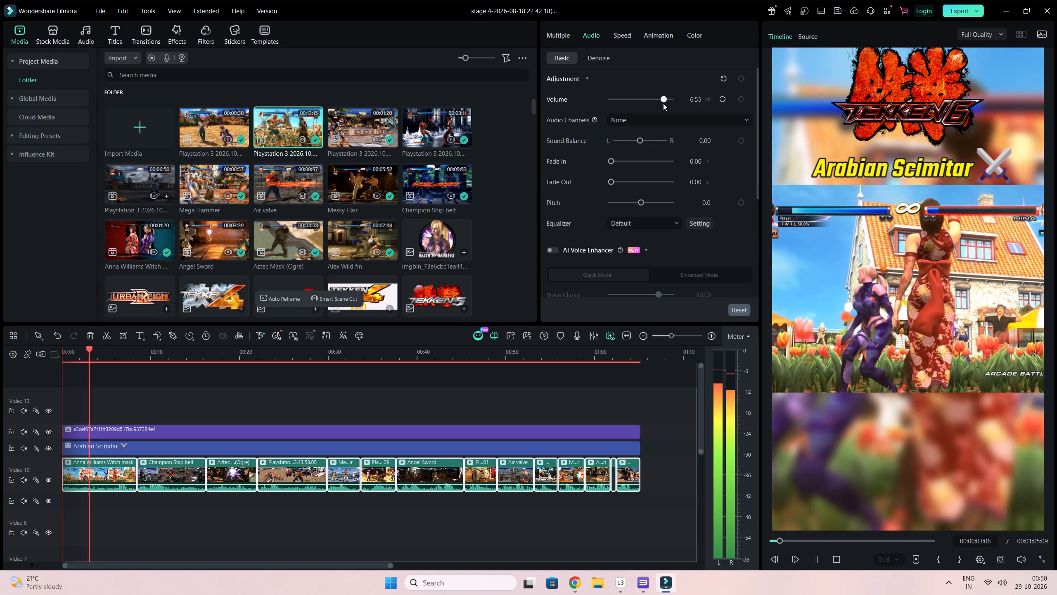
key(space)
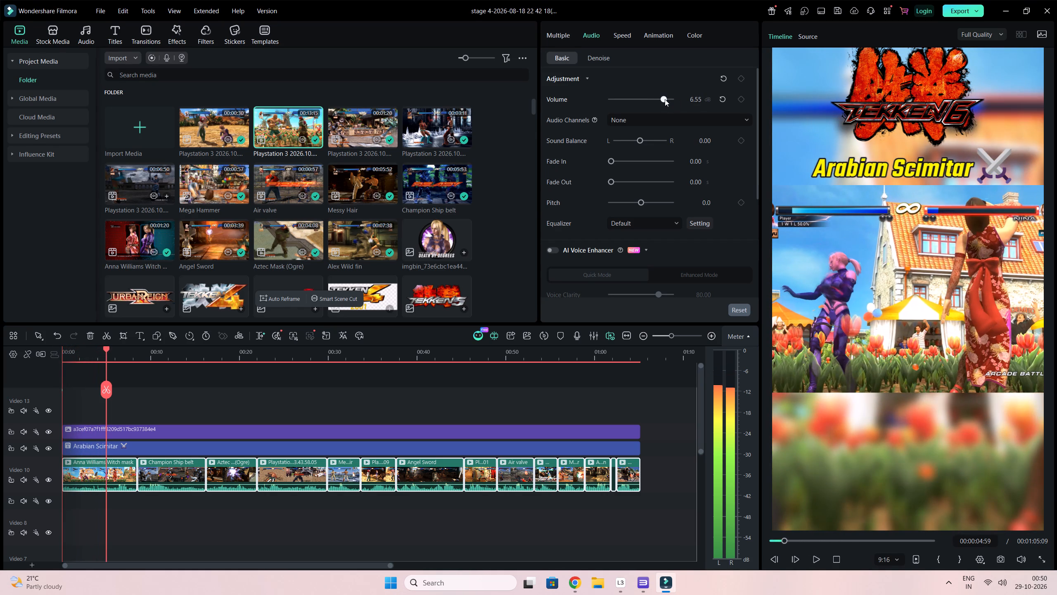
click(665, 99)
Delete the image clip on the track above the Arabian Scimitar title.
click(281, 431)
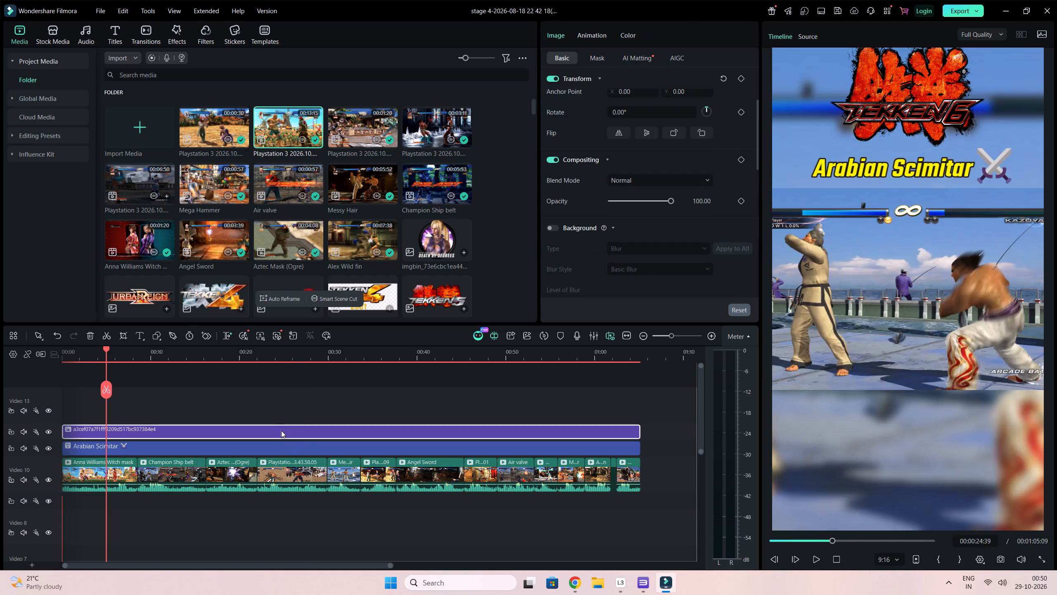
key(Delete)
Open the media import dialog and look through the Videos folder on drive D and the folders on drive E.
double_click(505, 219)
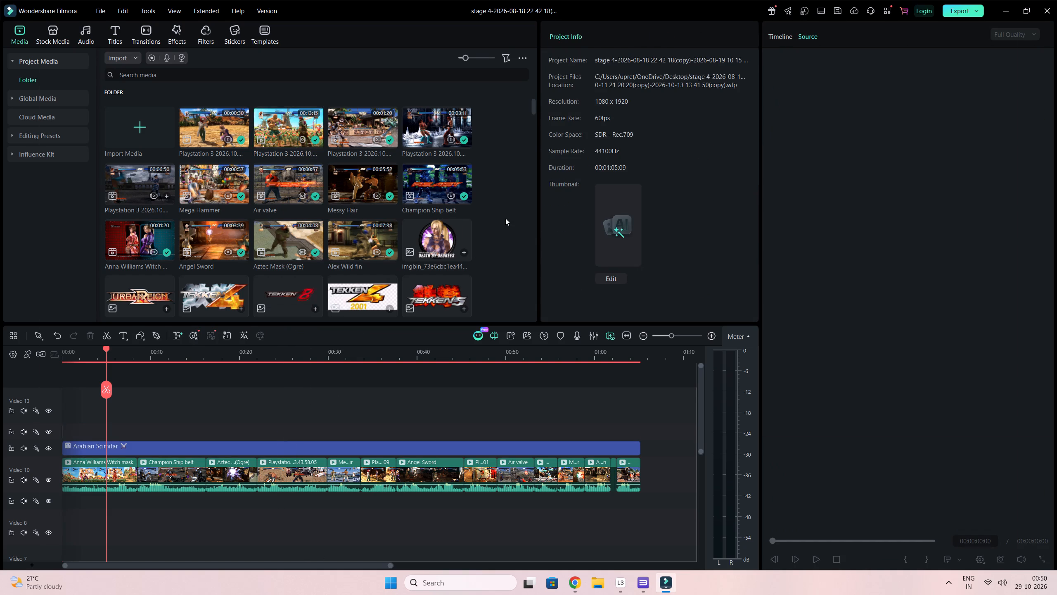
click(74, 337)
double_click(237, 143)
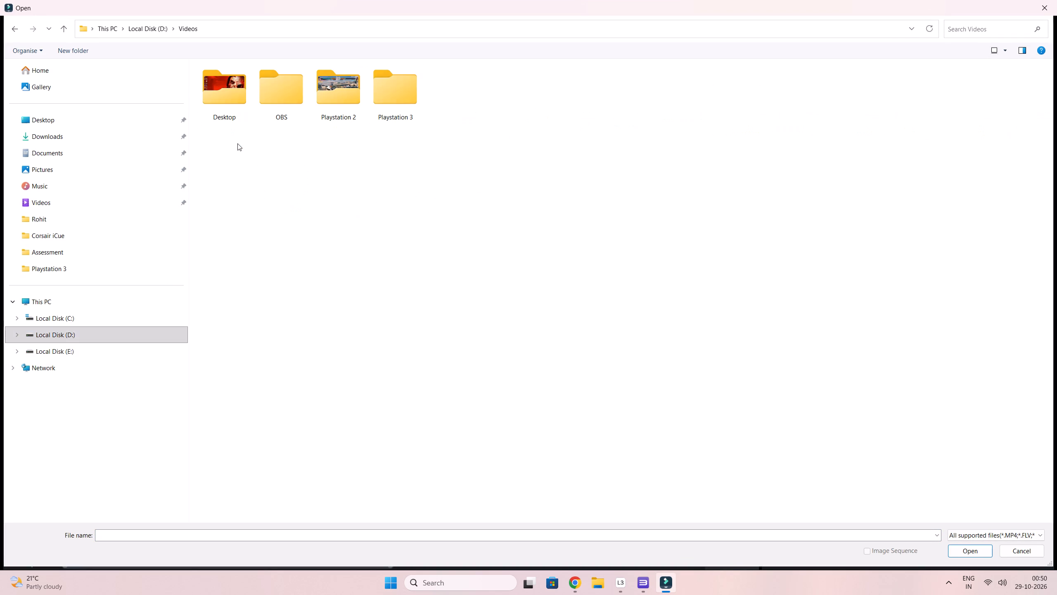
click(360, 95)
double_click(399, 94)
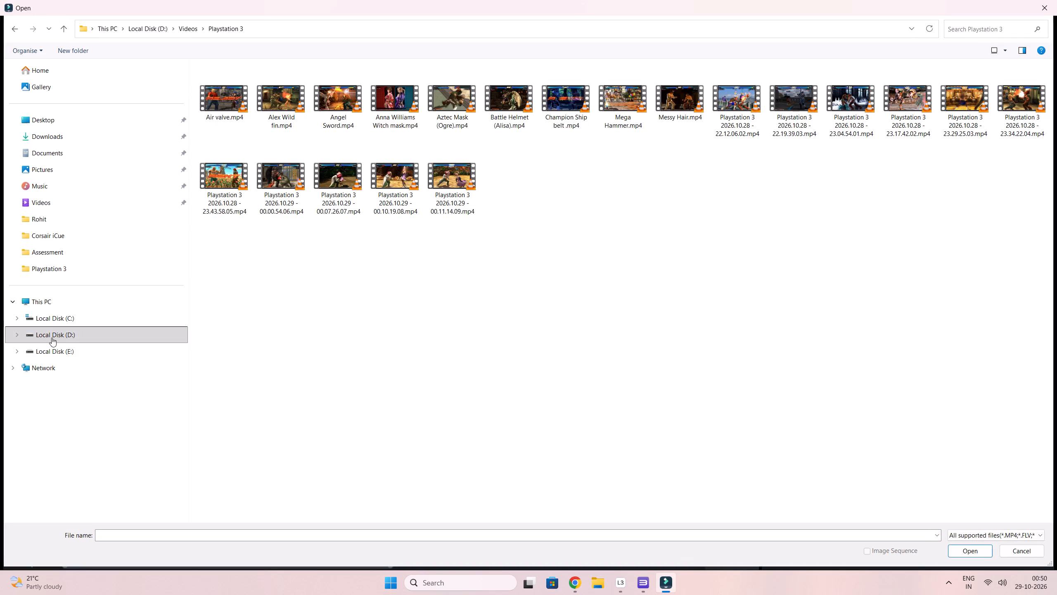
click(52, 338)
click(52, 352)
click(61, 338)
click(233, 135)
double_click(214, 142)
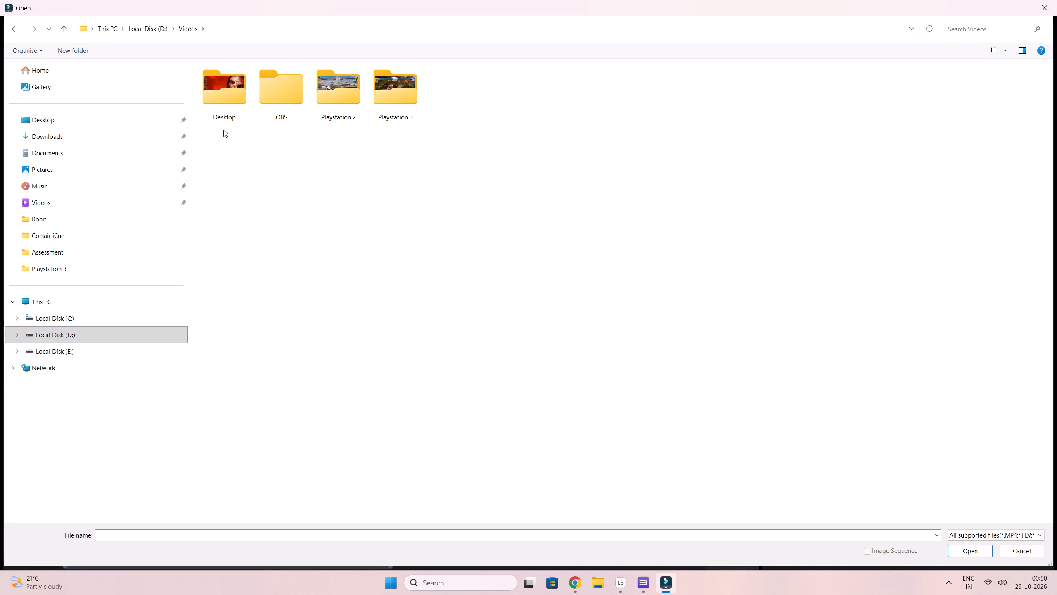
click(240, 103)
click(72, 336)
click(85, 344)
click(79, 353)
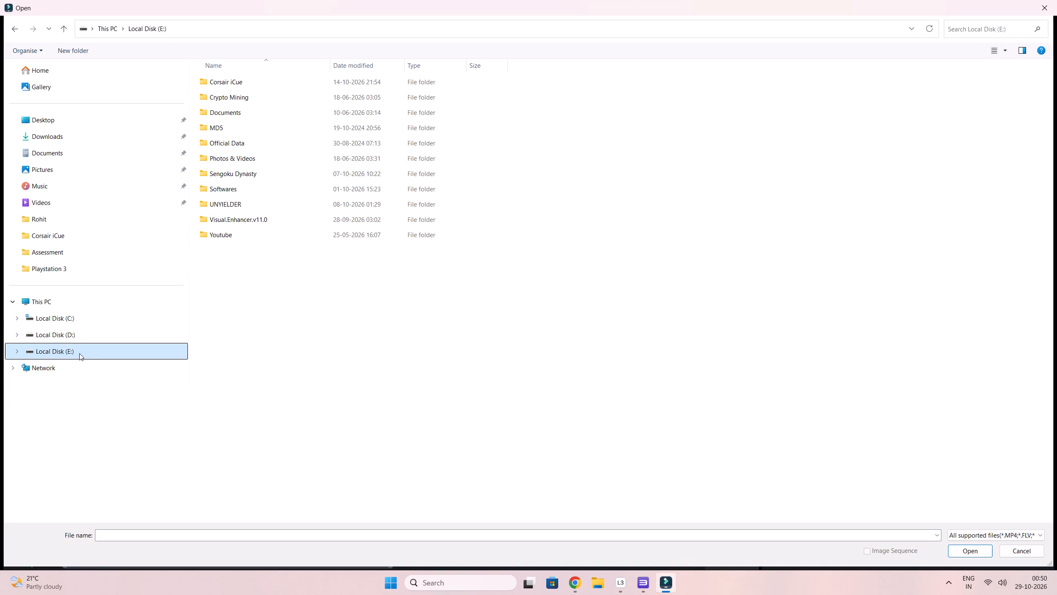
click(81, 341)
double_click(249, 145)
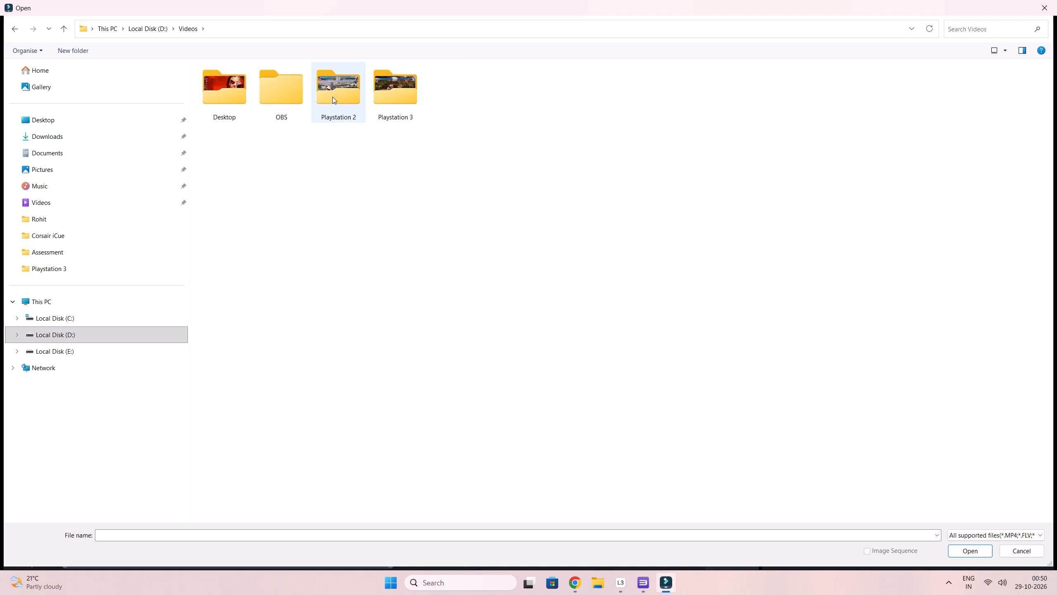
click(78, 352)
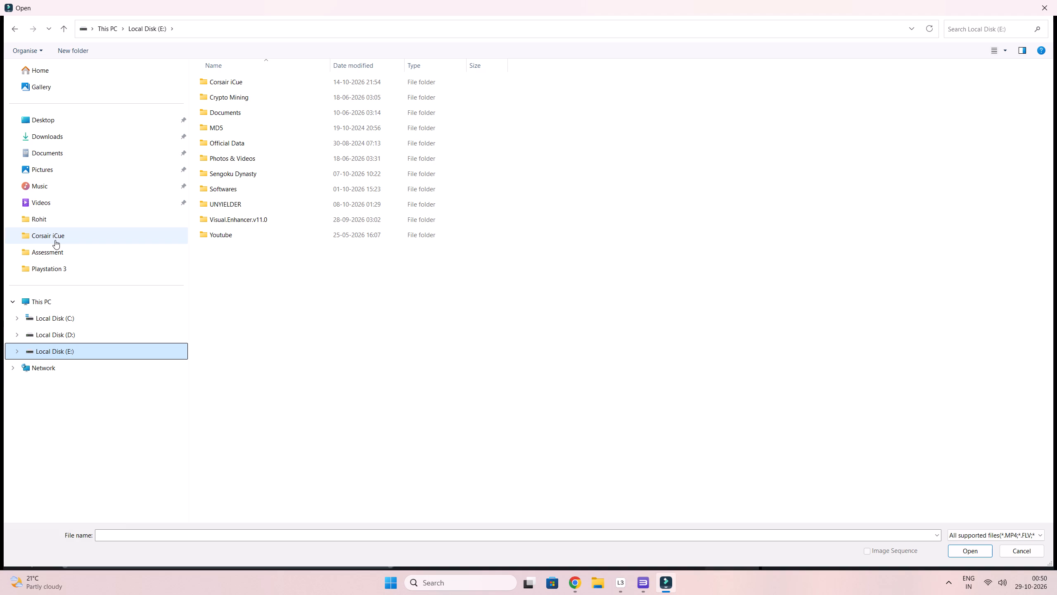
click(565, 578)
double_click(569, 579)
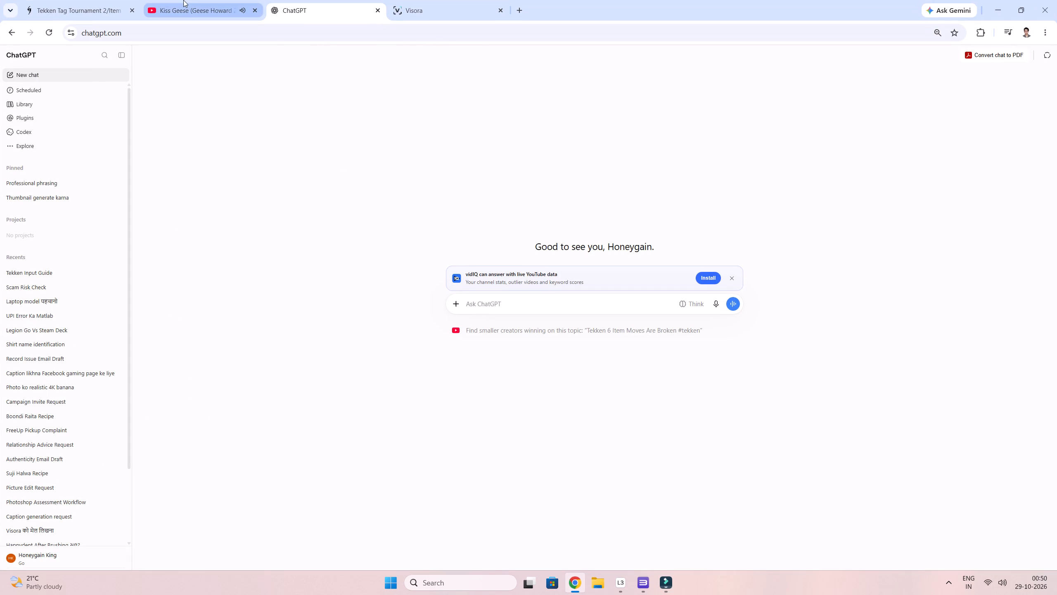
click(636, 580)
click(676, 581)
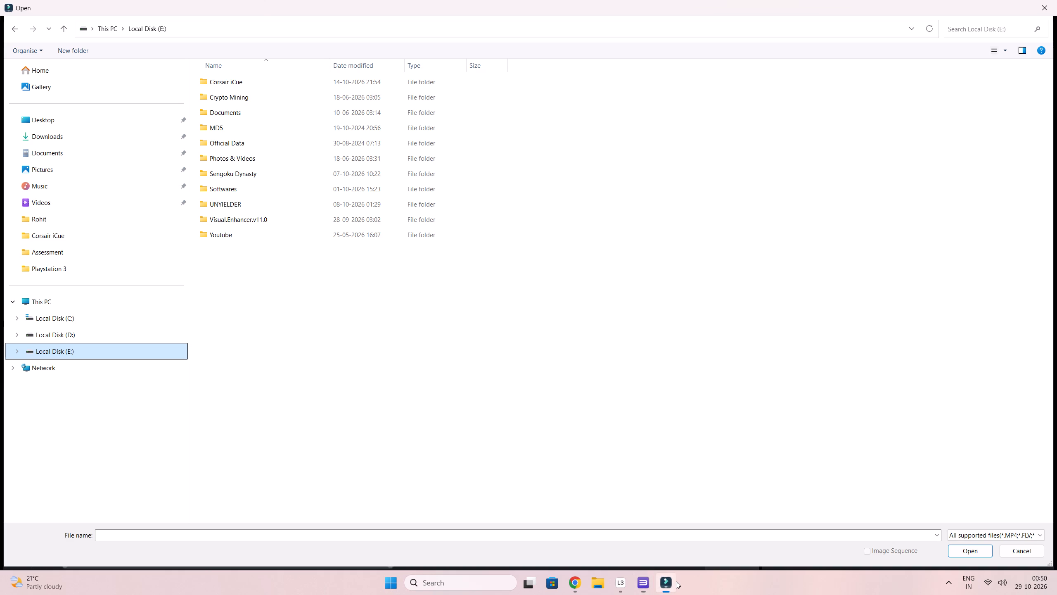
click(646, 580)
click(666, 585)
Look through drive D's Videos folder and drive E's Documents and Youtube folders, including 8 Bit memories, Channel Logo, Ending and Green Screen.
double_click(230, 114)
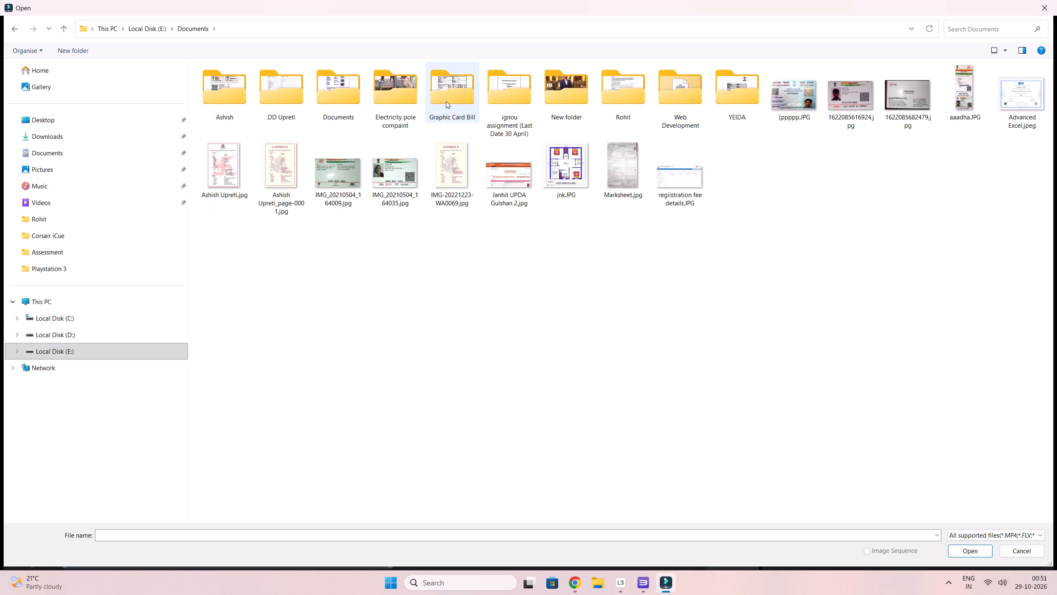
click(103, 331)
double_click(217, 146)
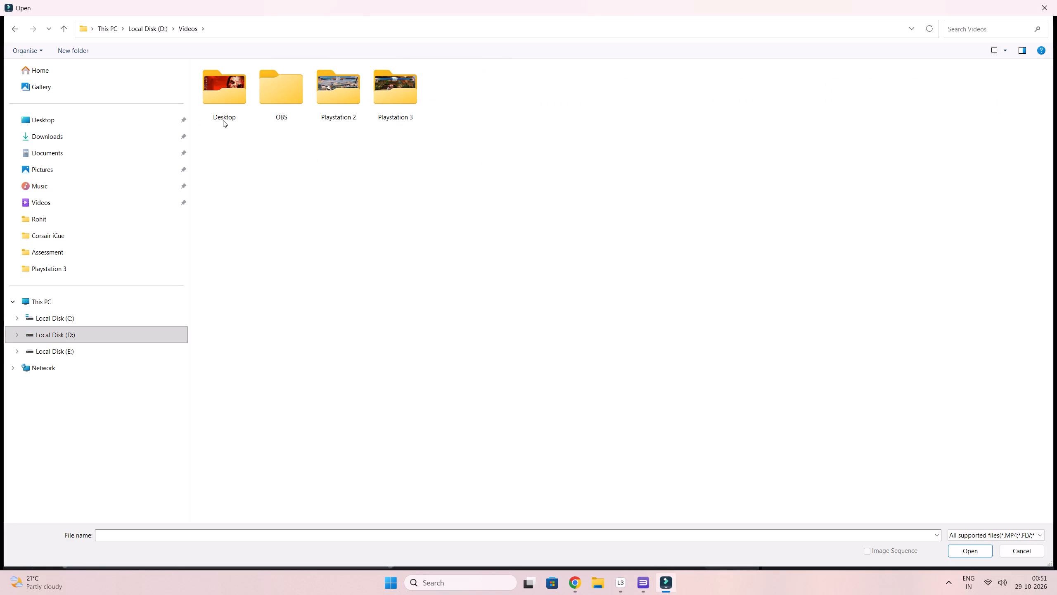
click(13, 20)
click(12, 27)
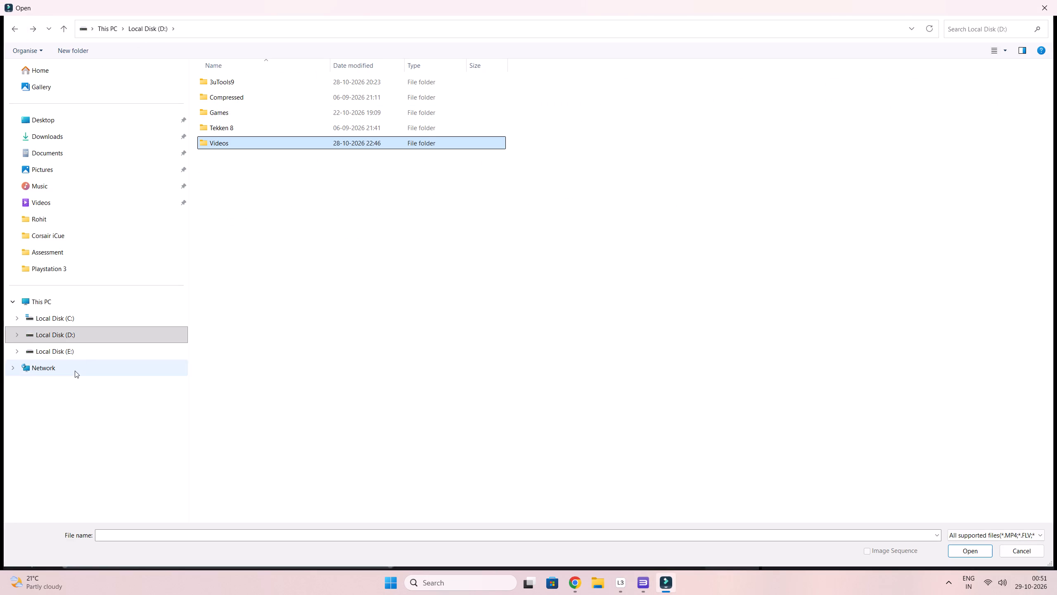
click(78, 351)
double_click(211, 233)
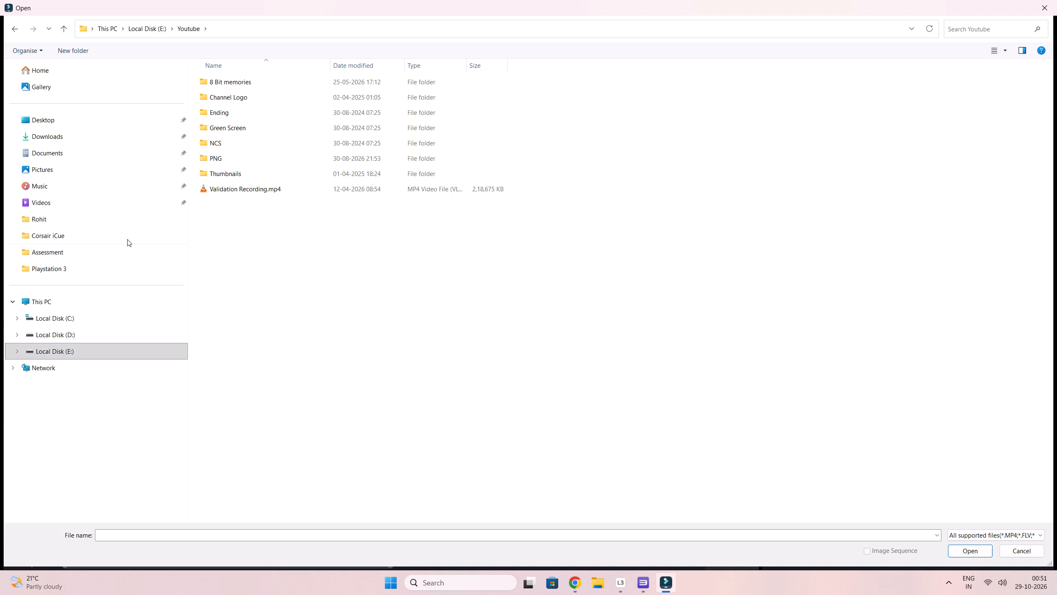
double_click(224, 83)
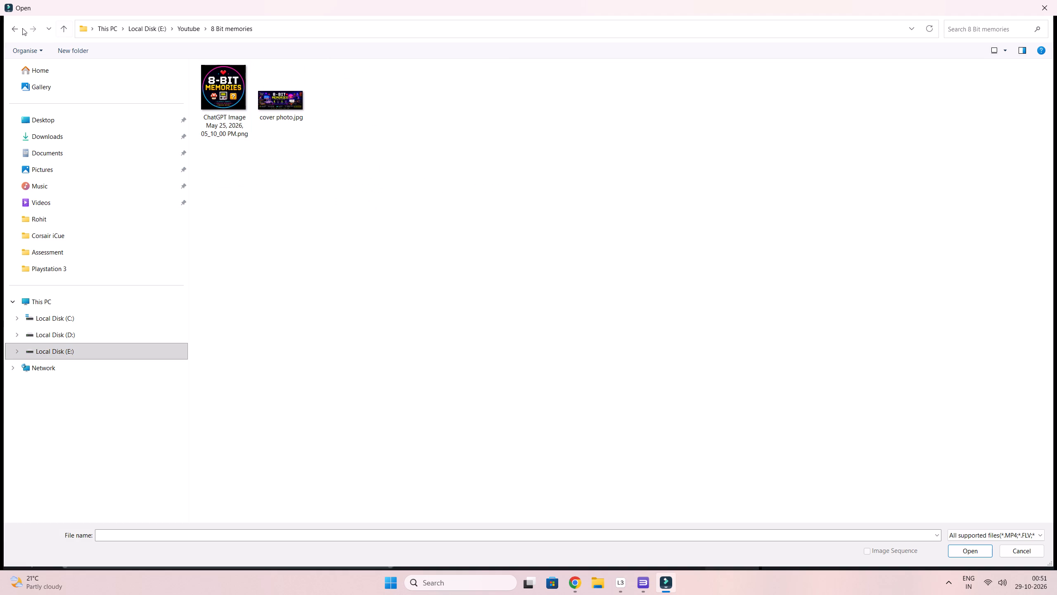
click(21, 28)
double_click(215, 94)
click(12, 25)
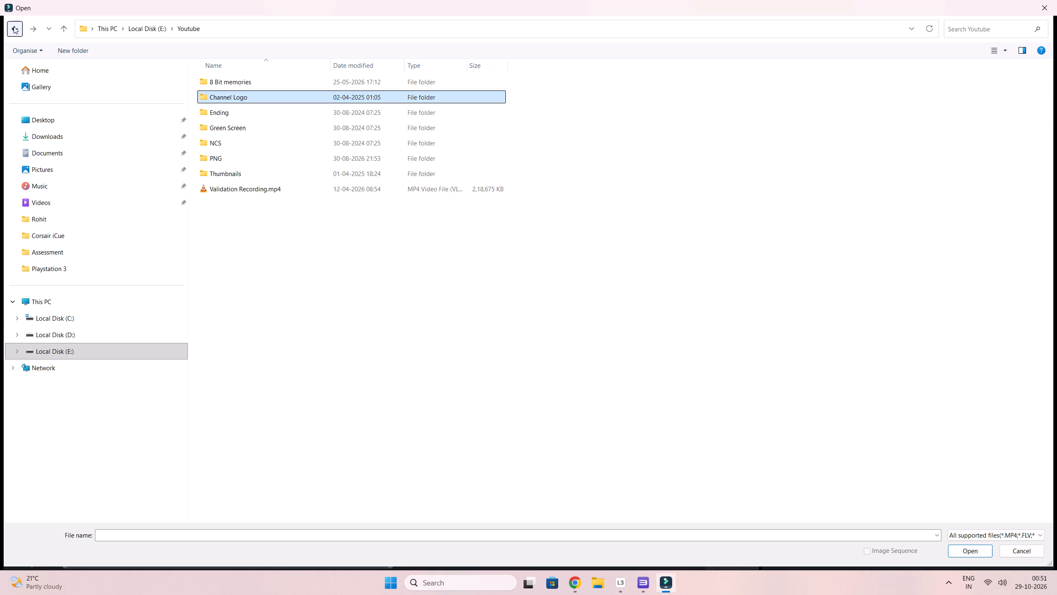
triple_click(219, 90)
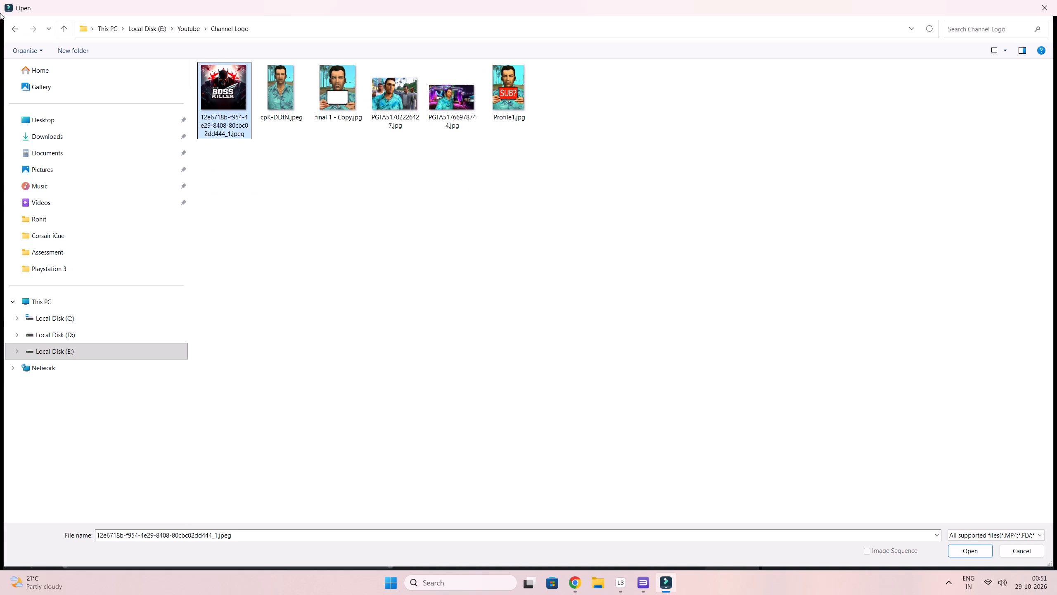
click(22, 27)
double_click(205, 112)
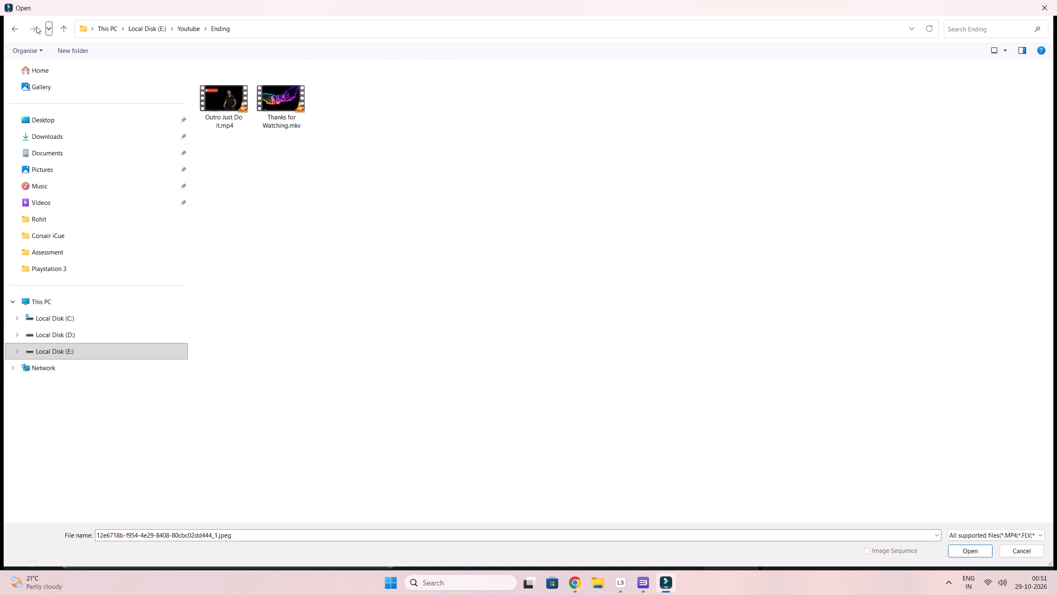
click(16, 28)
double_click(232, 123)
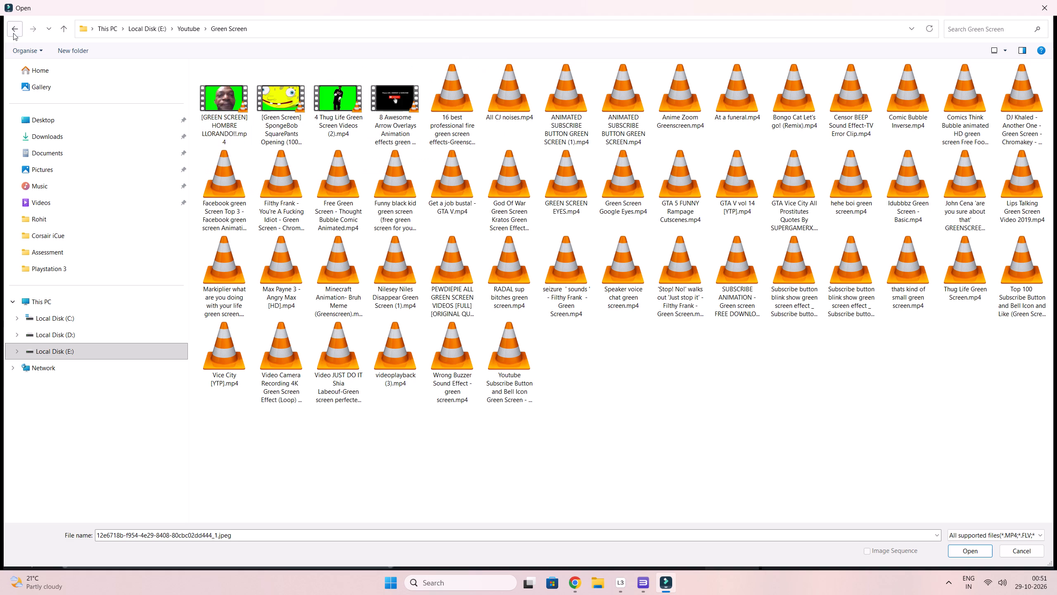
click(14, 33)
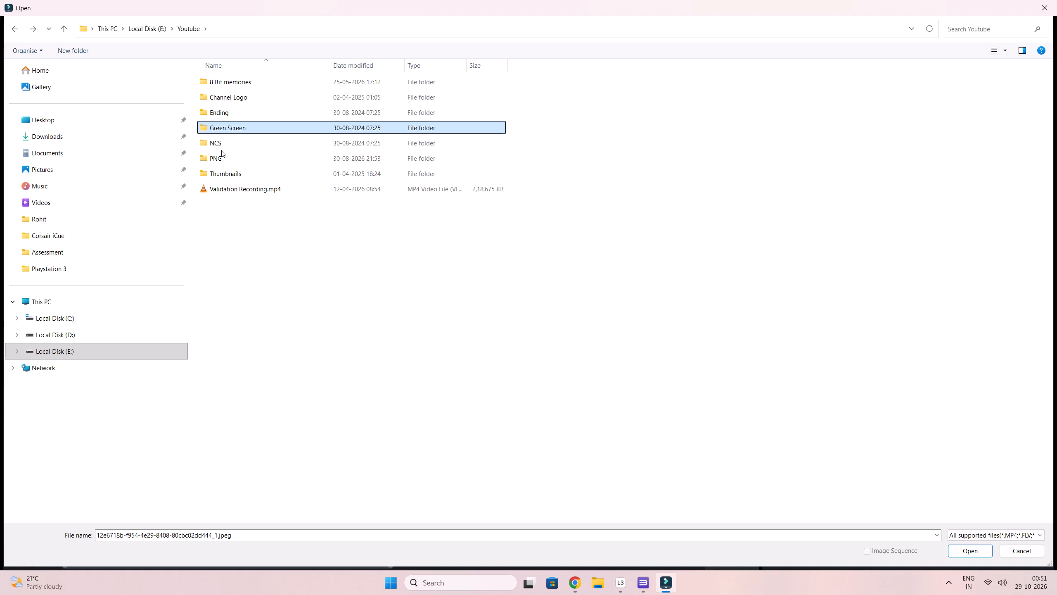
Import the Tekken Tag Tournament 2 logo image from the Tekken folder inside Youtube > PNG on drive E.
double_click(216, 159)
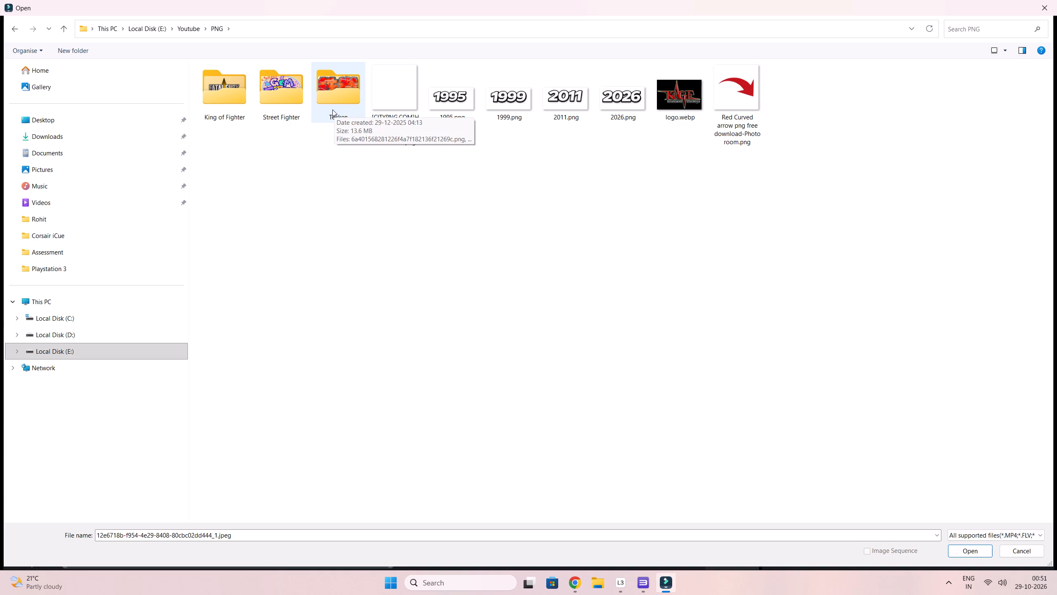
double_click(284, 88)
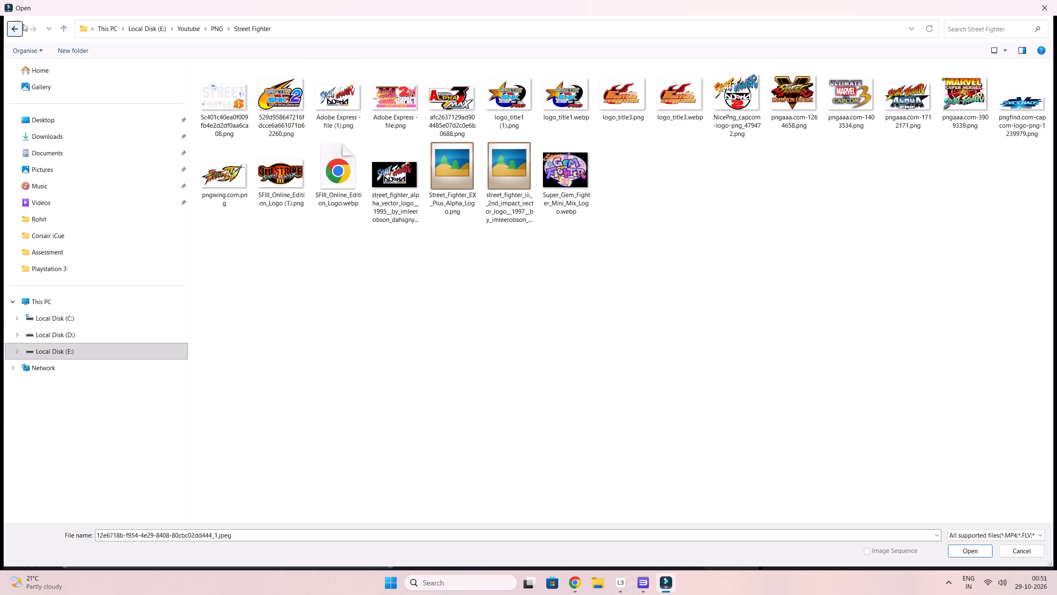
click(21, 26)
double_click(342, 109)
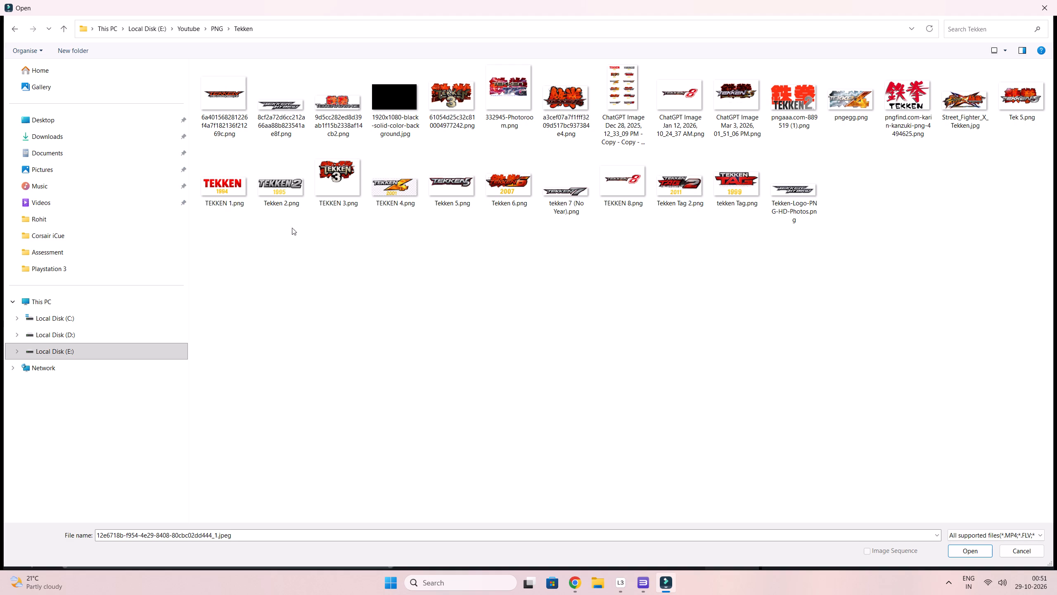
double_click(223, 87)
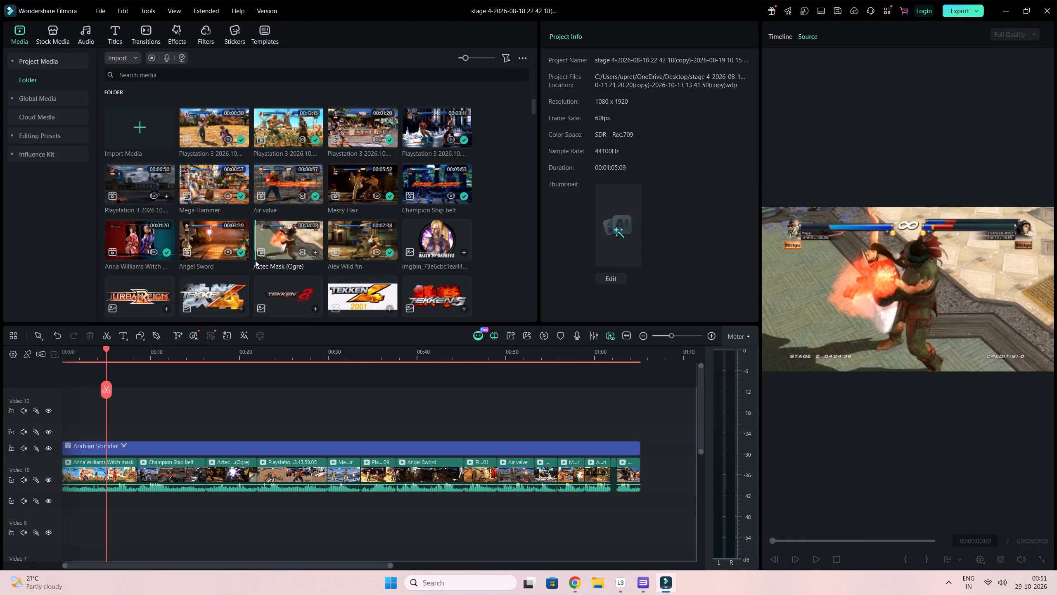
Place the Tekken Tag Tournament 2 logo on the track above the Arabian Scimitar title, flush with the start of the timeline.
scroll(235, 267, down, 5)
scroll(235, 267, up, 4)
drag(141, 288, 168, 323)
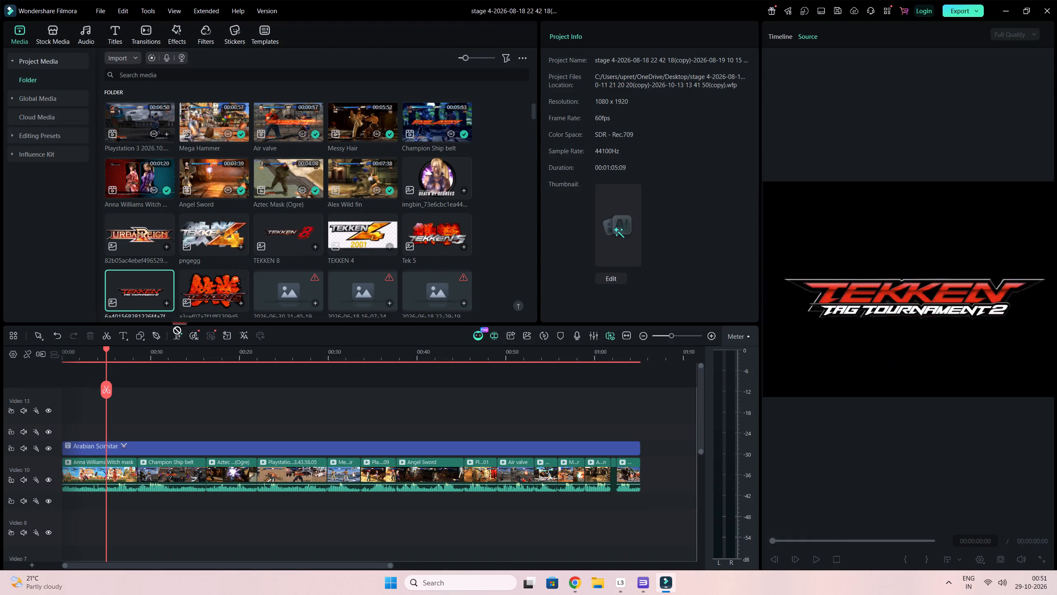
drag(168, 323, 73, 432)
click(69, 430)
key(Delete)
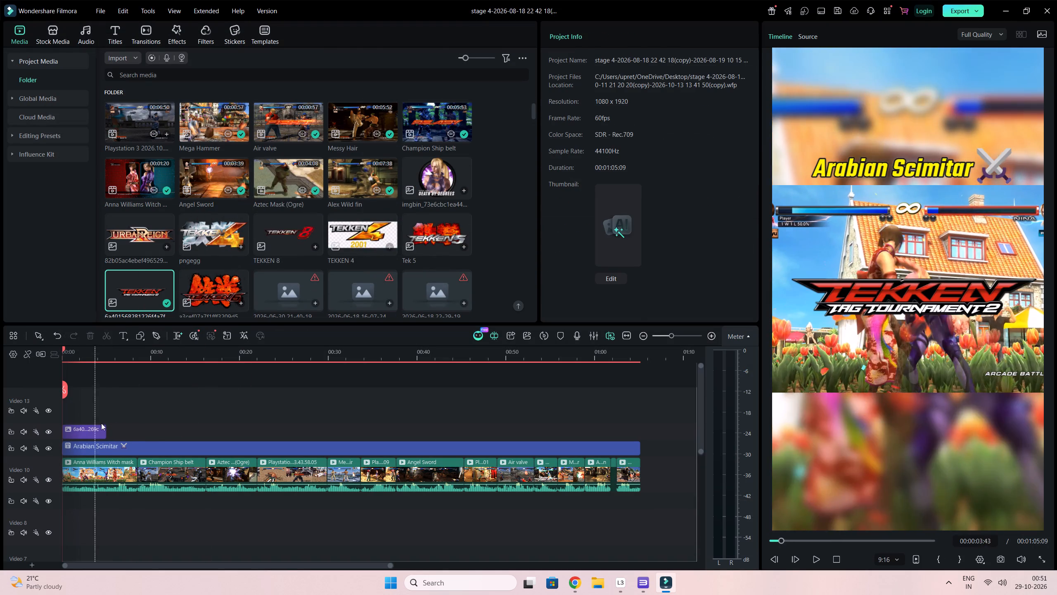
Extend the Tekken Tag Tournament 2 logo clip to the end of the gameplay clips.
drag(104, 435, 615, 430)
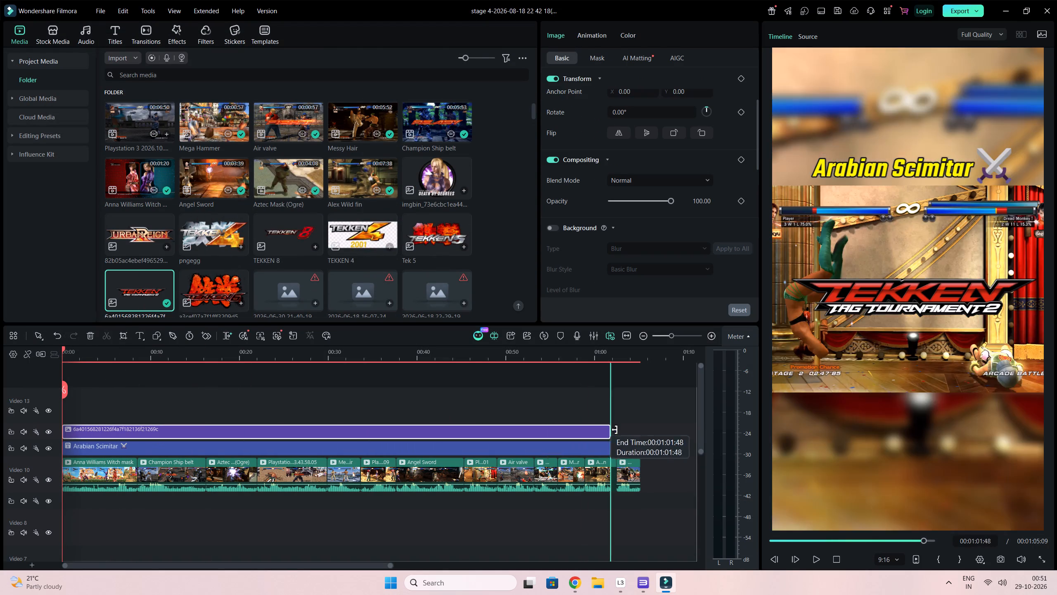
drag(615, 430, 639, 432)
Unlink the logo's scale proportions and resize it to about 97% width and 119% height.
click(860, 290)
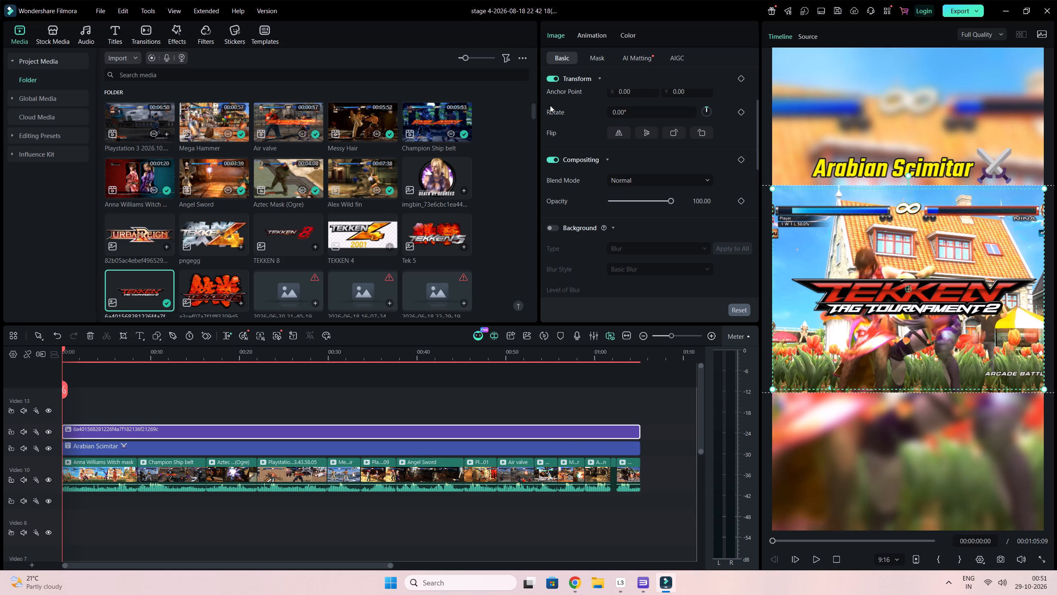
scroll(566, 112, up, 9)
double_click(555, 126)
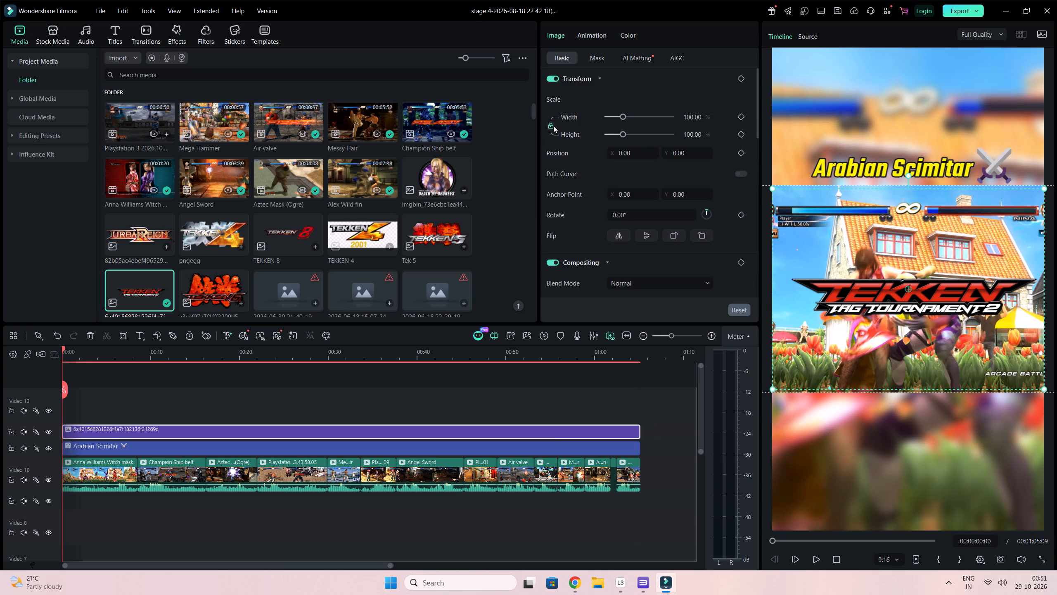
drag(1044, 290, 1037, 291)
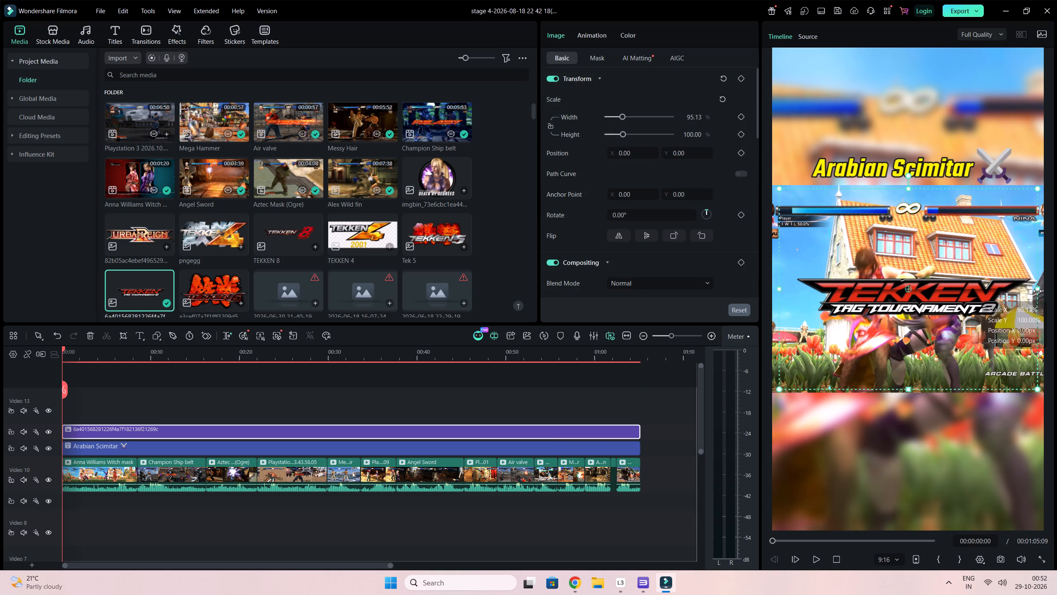
drag(1037, 291, 1019, 294)
drag(1019, 390, 1019, 402)
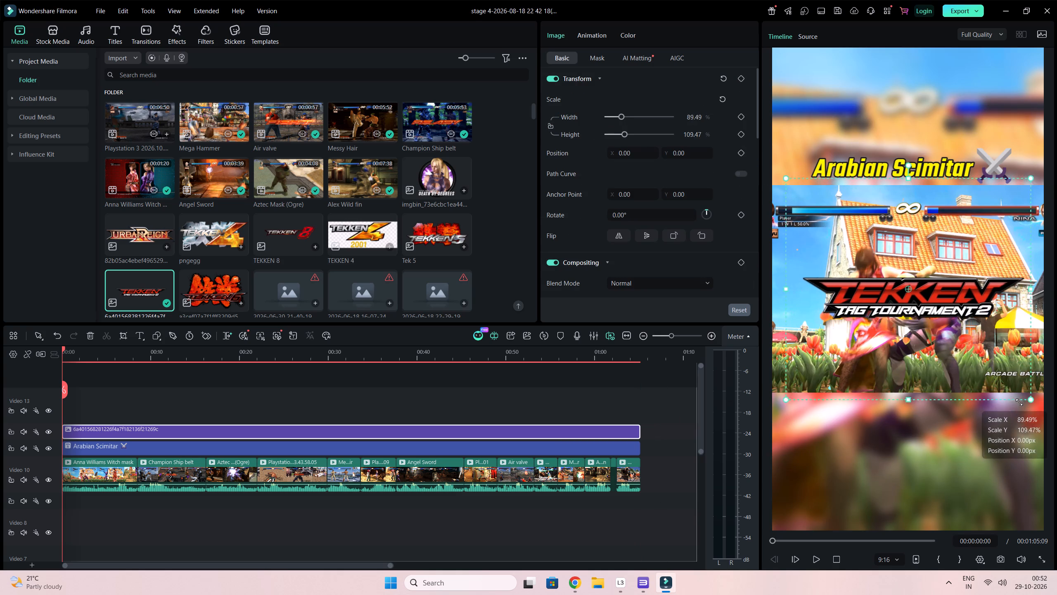
drag(1019, 402, 1017, 409)
Move the logo above the Arabian Scimitar title, to about X -17 and Y 795.
drag(929, 319, 922, 122)
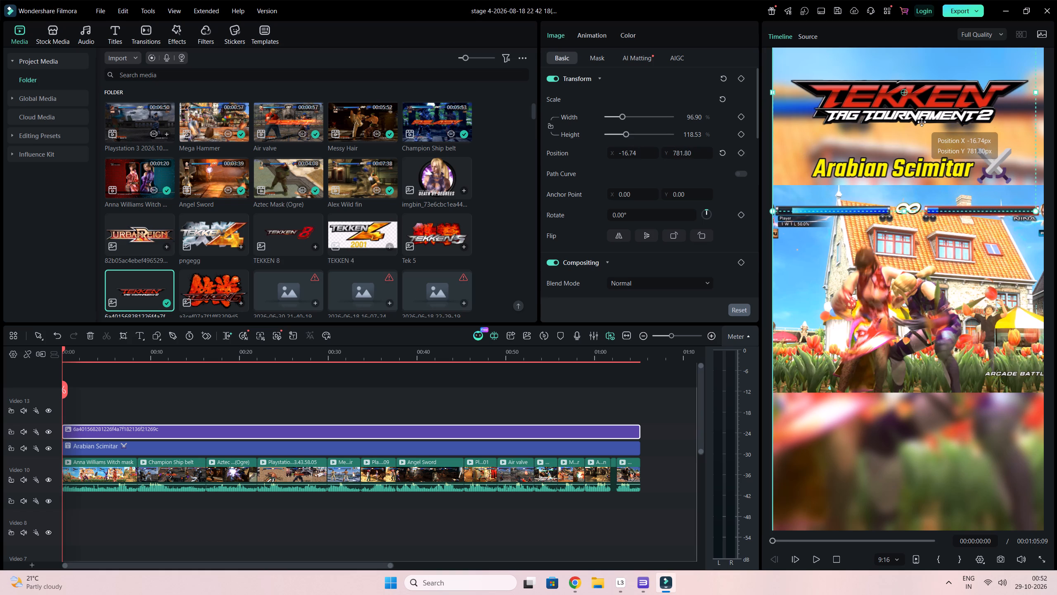
drag(922, 122, 923, 119)
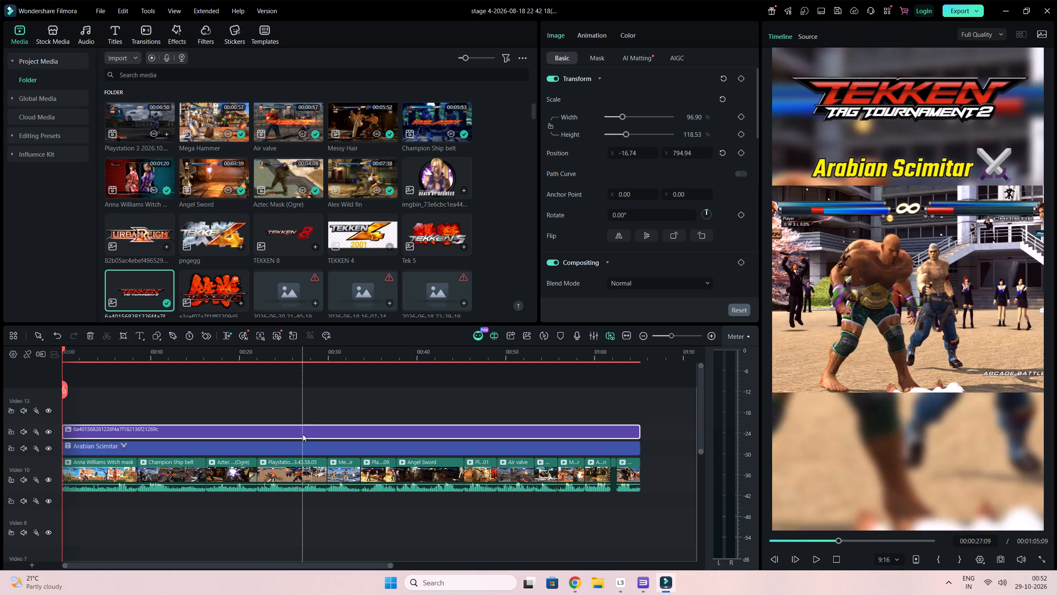
Look through the logo clip's transform, compositing, background and color settings, including the custom color presets.
double_click(303, 433)
scroll(558, 252, up, 1)
scroll(558, 252, down, 1)
scroll(558, 252, up, 1)
scroll(558, 252, down, 1)
scroll(558, 252, up, 1)
scroll(558, 252, down, 3)
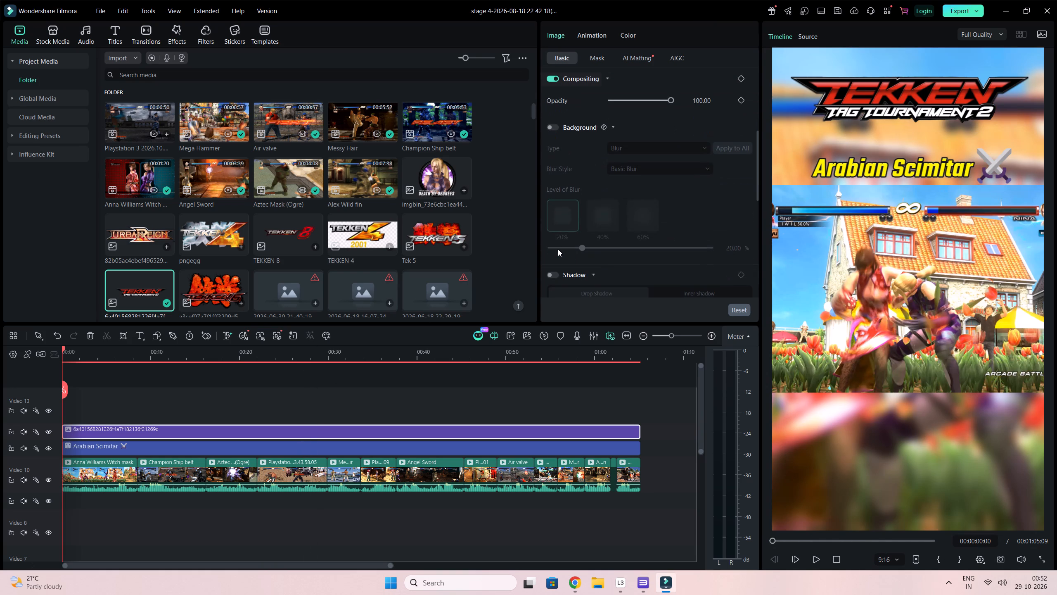
scroll(585, 243, up, 3)
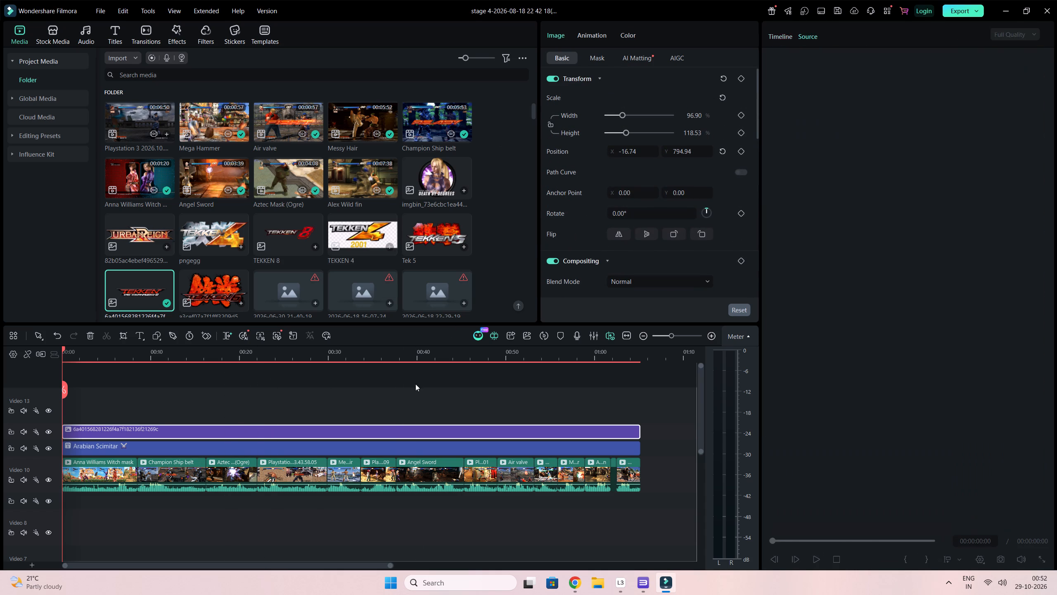
double_click(393, 433)
click(628, 37)
scroll(585, 138, up, 1)
scroll(585, 138, down, 1)
scroll(585, 138, up, 2)
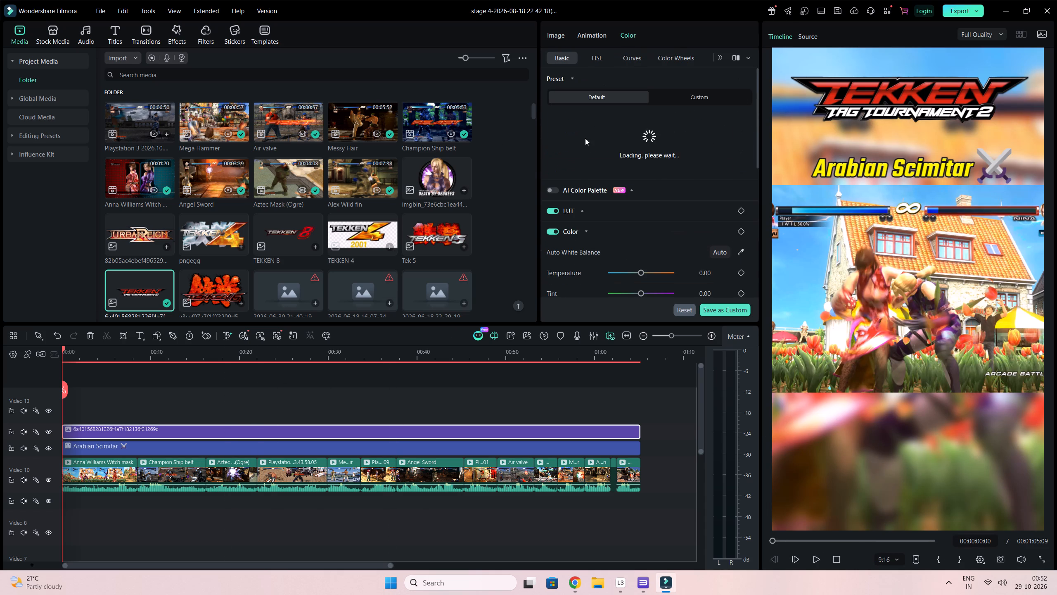
scroll(676, 110, up, 4)
click(683, 102)
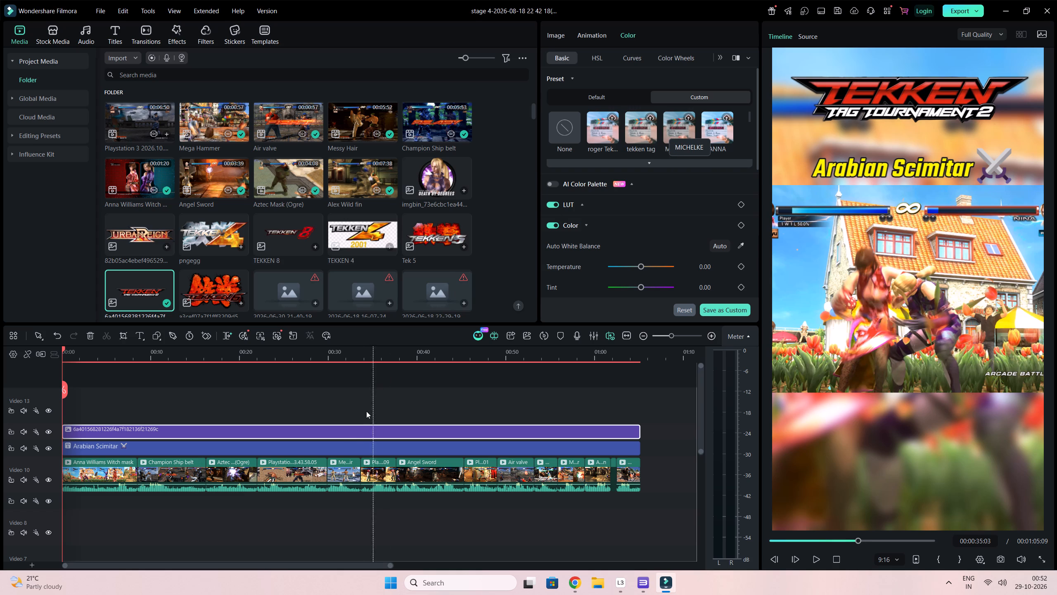
double_click(355, 433)
scroll(569, 193, down, 6)
scroll(570, 205, up, 1)
scroll(570, 205, down, 2)
scroll(569, 206, up, 1)
scroll(568, 250, down, 1)
scroll(568, 251, up, 1)
scroll(567, 252, down, 4)
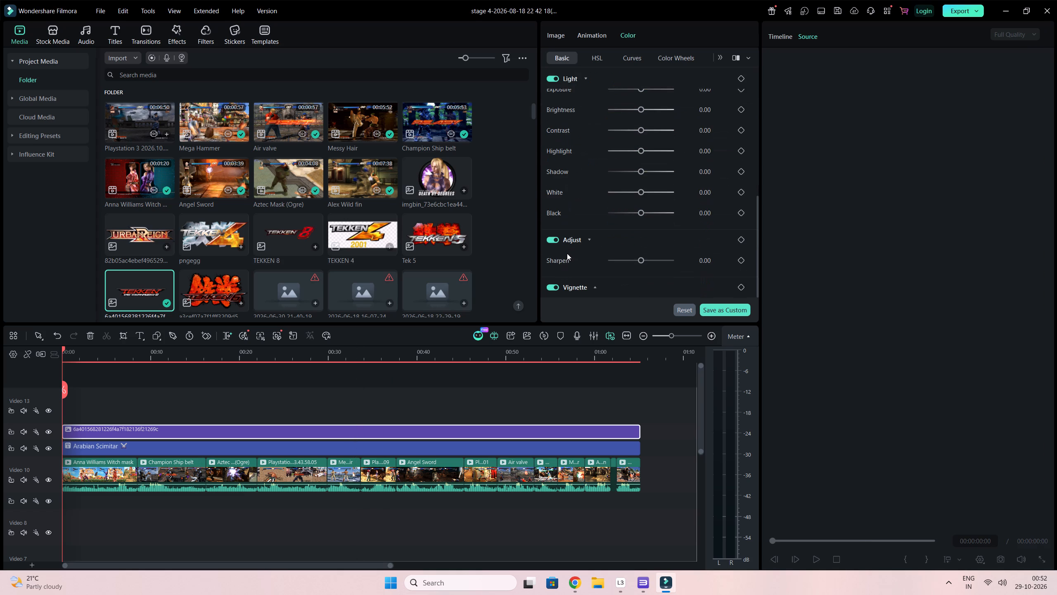
scroll(567, 253, down, 5)
click(555, 38)
scroll(579, 248, down, 4)
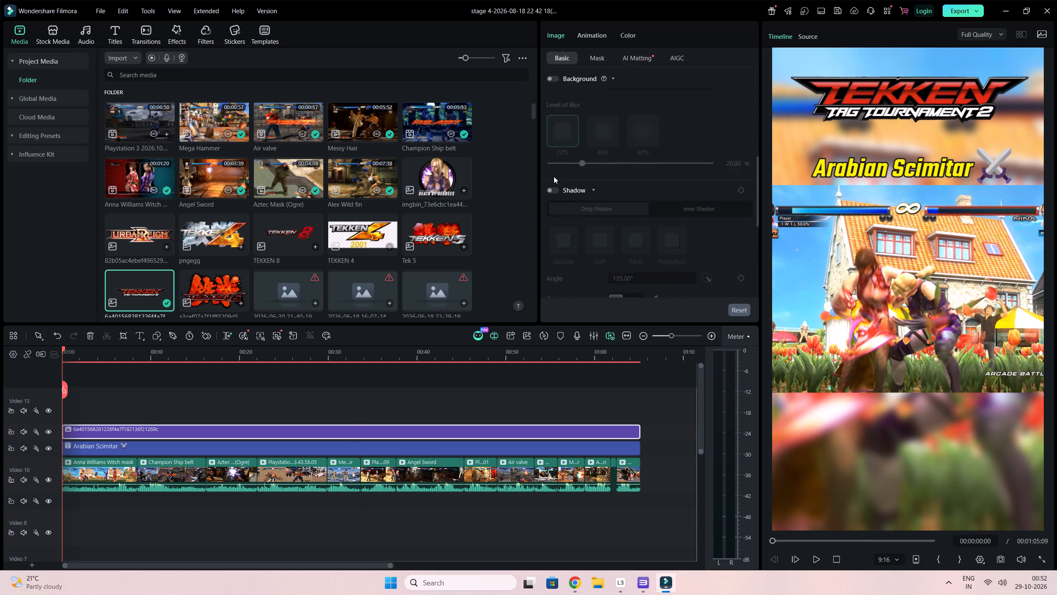
Turn on Auto Enhance for the Tekken Tag Tournament 2 logo clip, at amount 50.
scroll(554, 119, up, 1)
scroll(565, 159, up, 2)
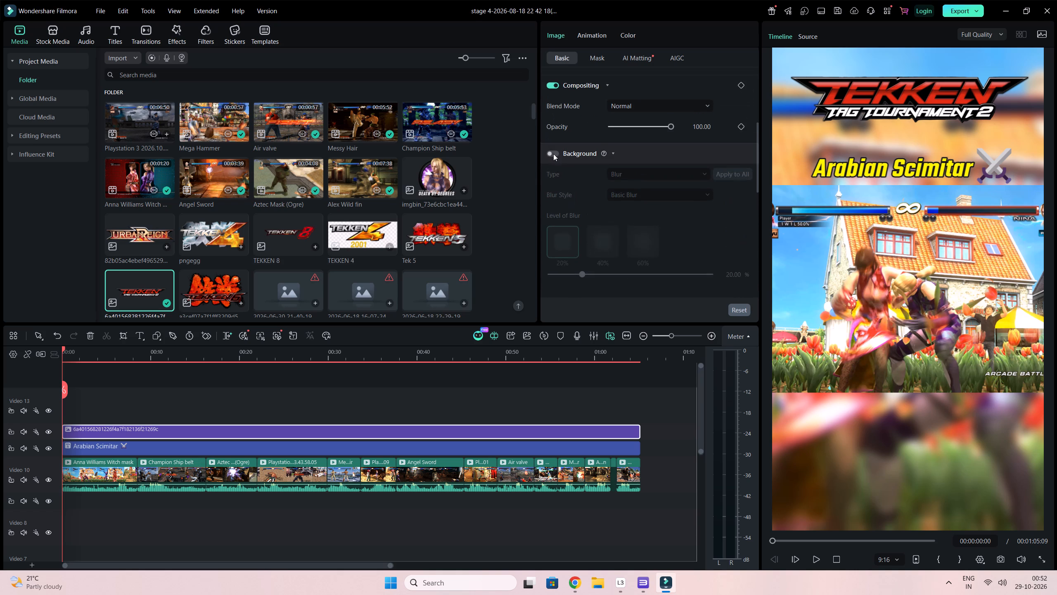
scroll(553, 154, up, 2)
scroll(552, 200, down, 8)
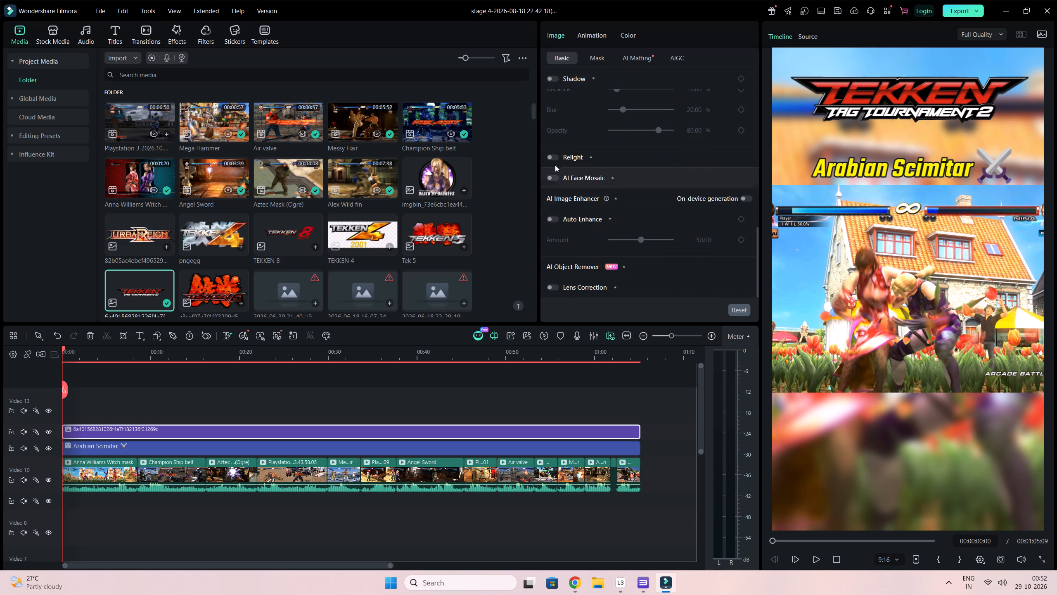
click(555, 221)
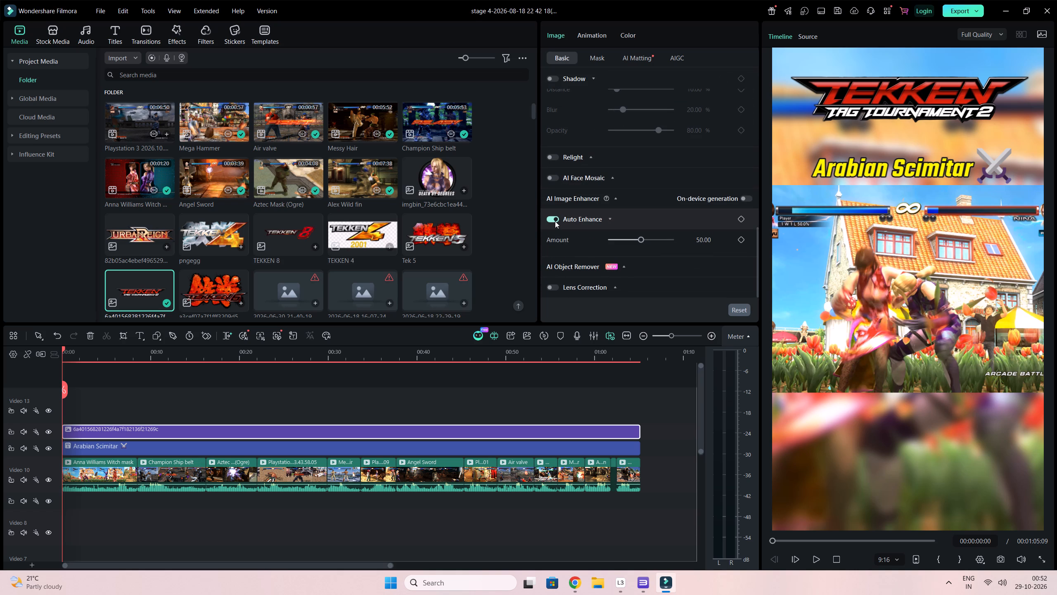
Select all the gameplay clips on the timeline and apply the custom color preset t TAG to them.
click(634, 406)
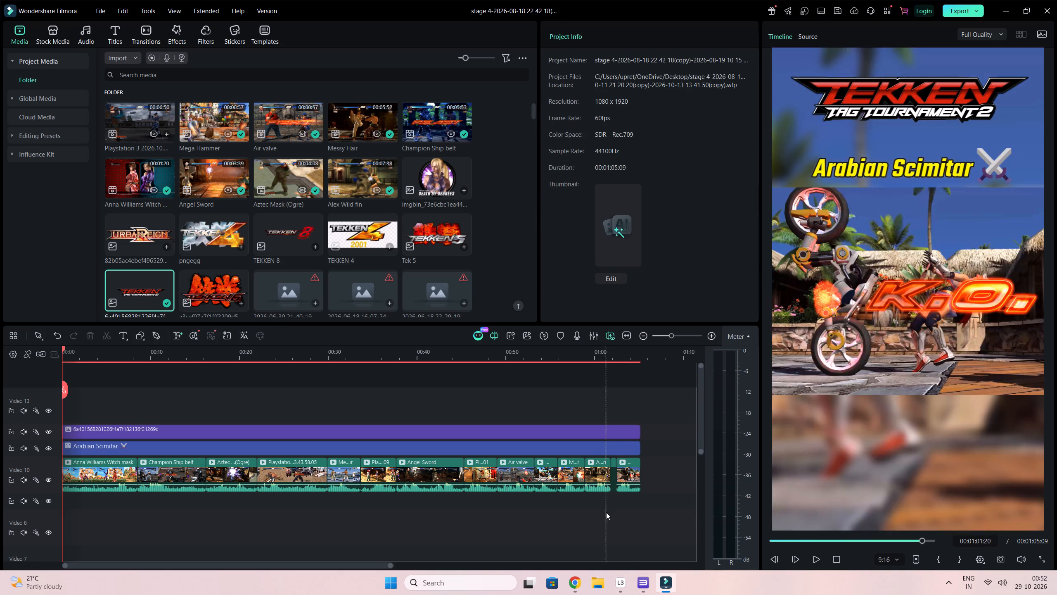
drag(655, 519, 28, 471)
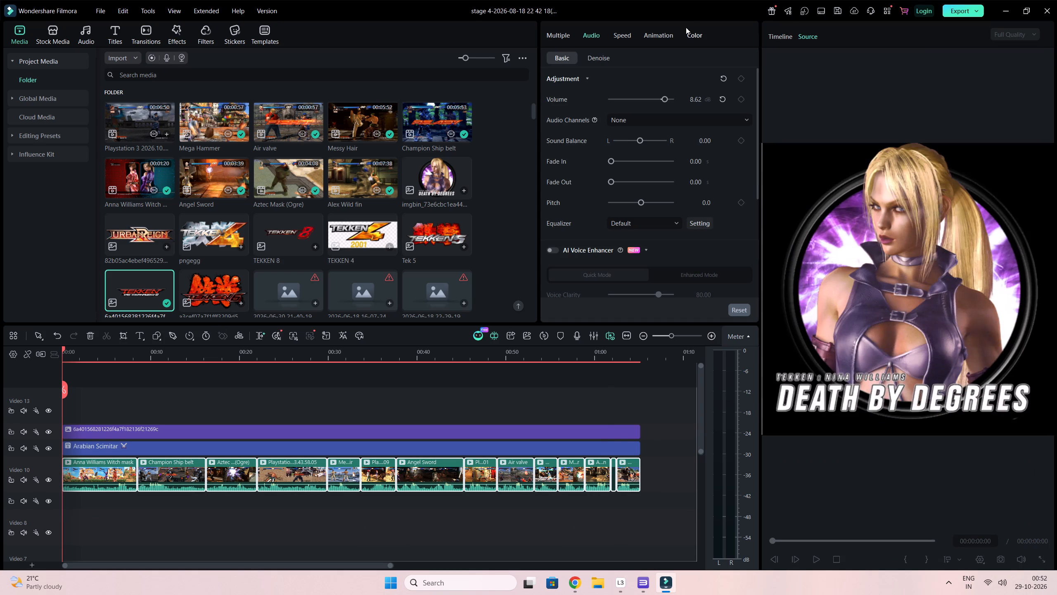
click(692, 30)
click(697, 39)
click(697, 36)
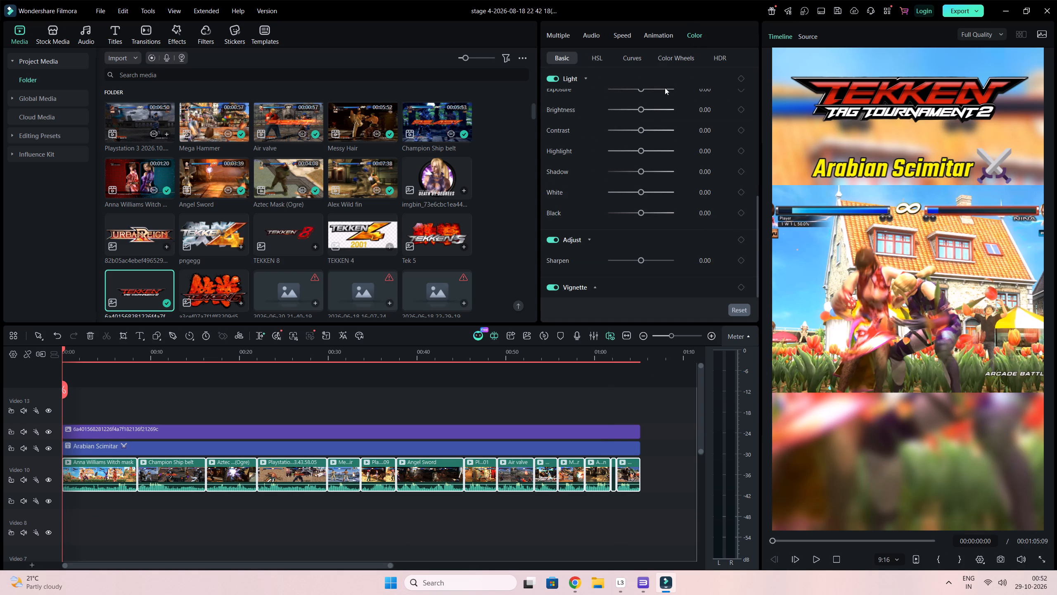
scroll(651, 108, up, 7)
click(665, 168)
click(662, 162)
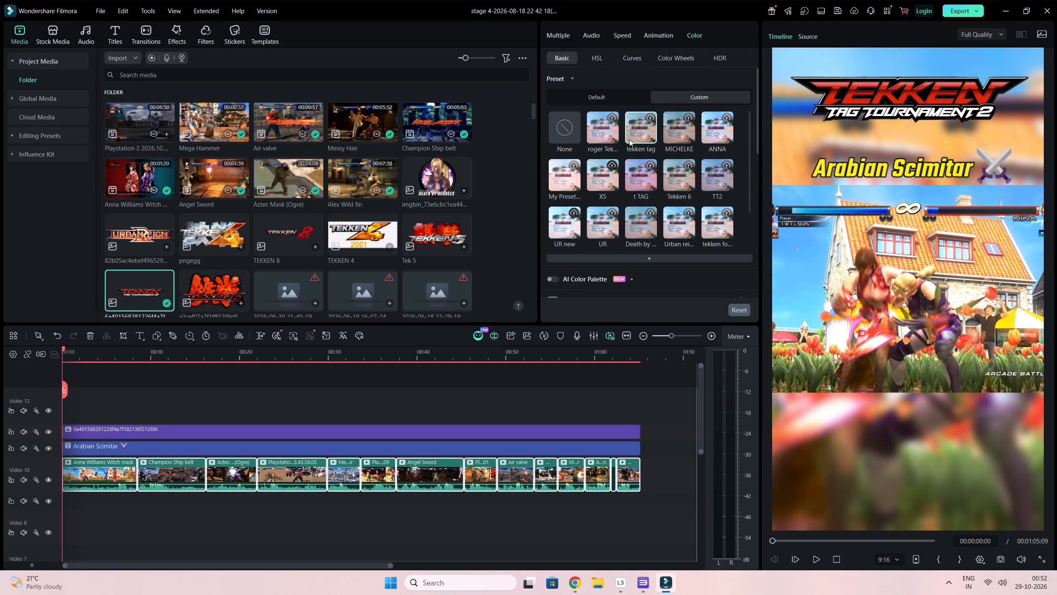
scroll(619, 164, down, 1)
scroll(632, 173, up, 1)
double_click(636, 182)
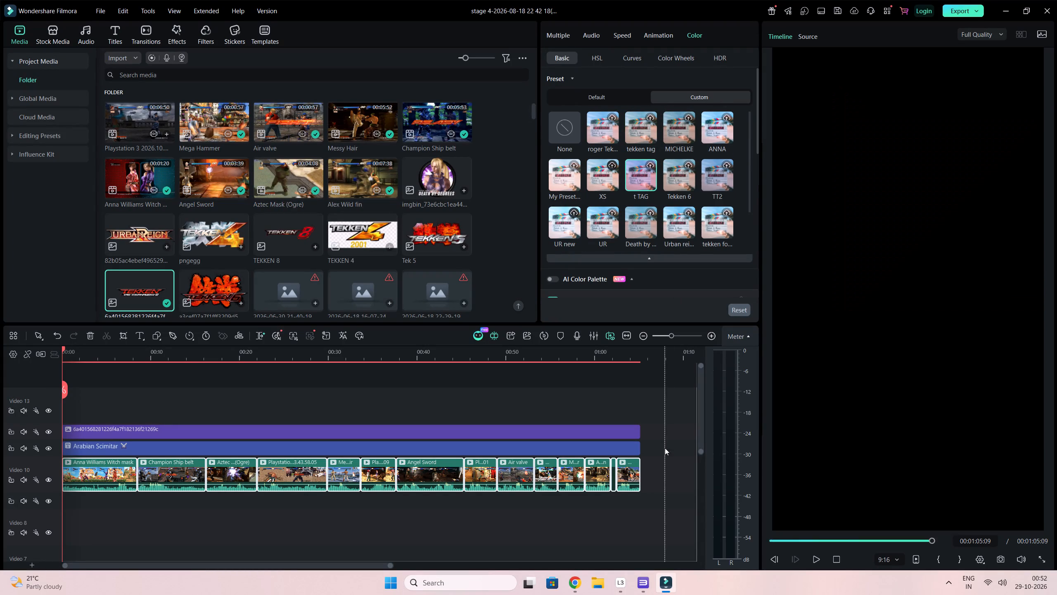
Play the video while trying the custom color presets TT2, t TAG and Tekken 6 on the selected gameplay clips.
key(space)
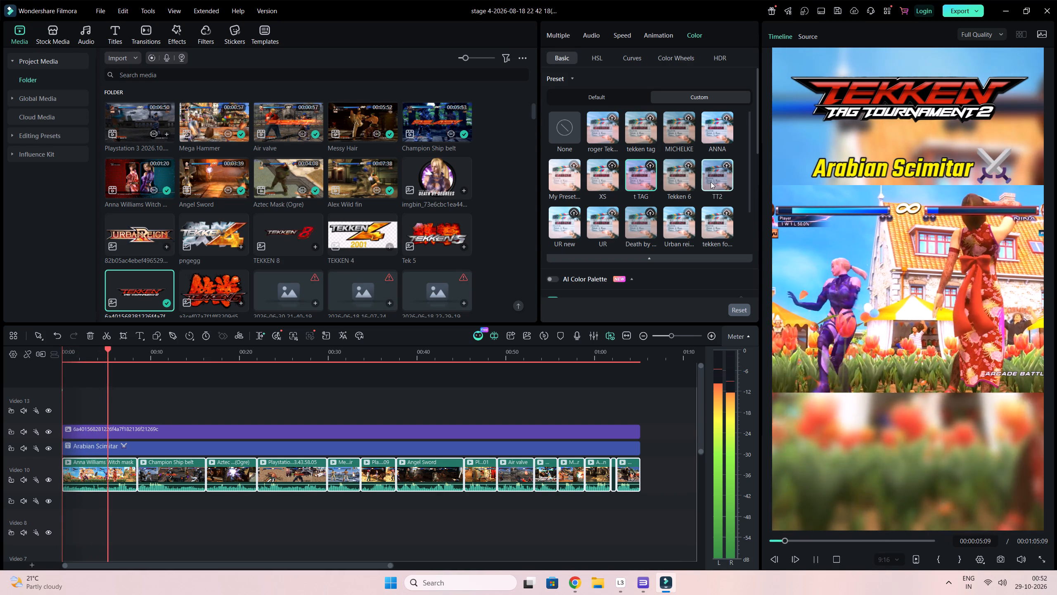
double_click(711, 182)
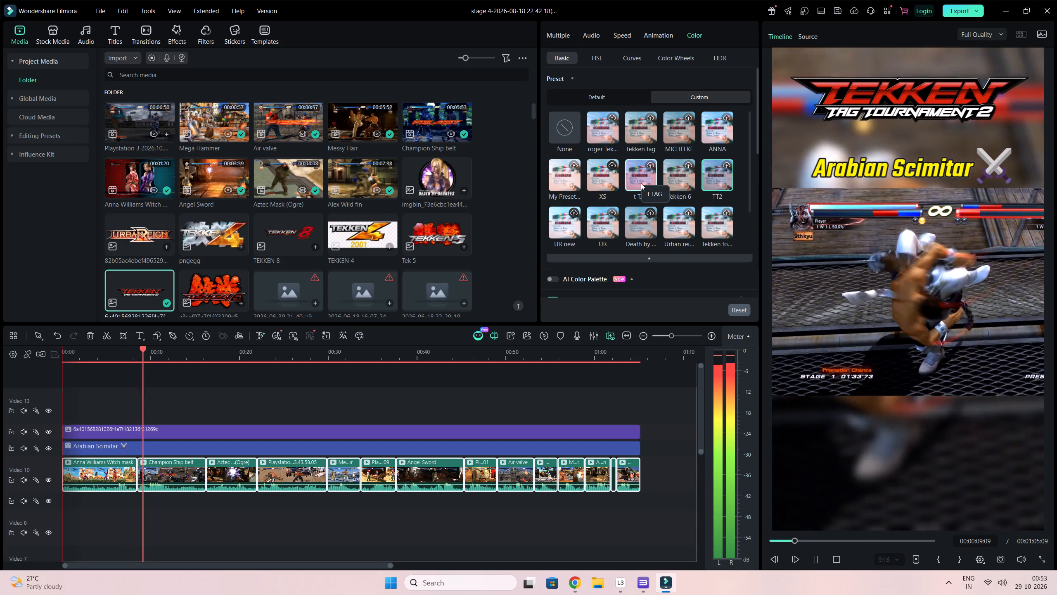
double_click(641, 183)
double_click(686, 184)
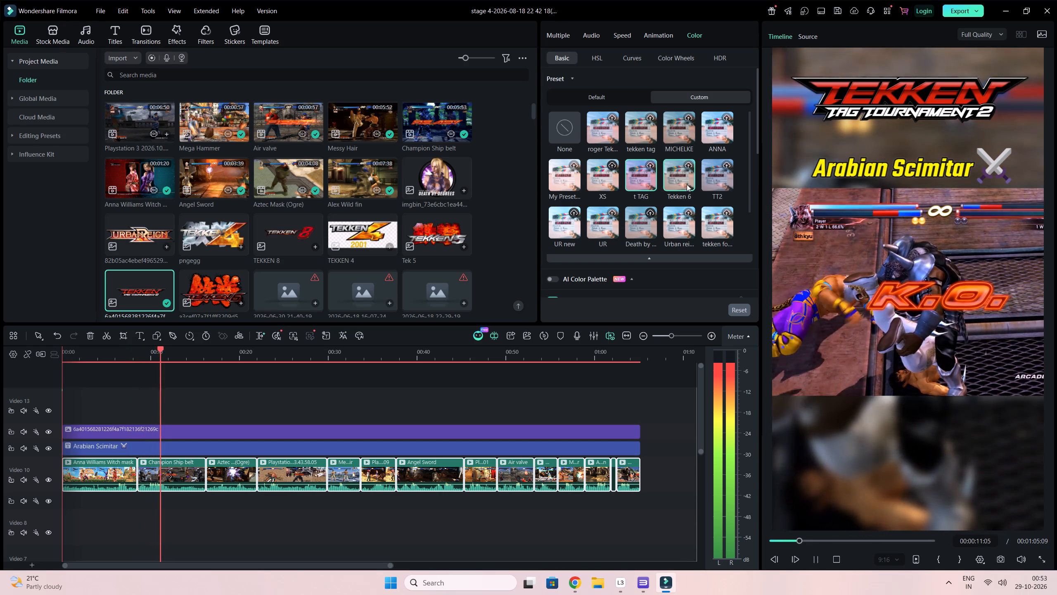
Try the TT2 and Tekken 6 custom color presets on all the gameplay clips during playback, ending with the XS preset applied.
double_click(717, 184)
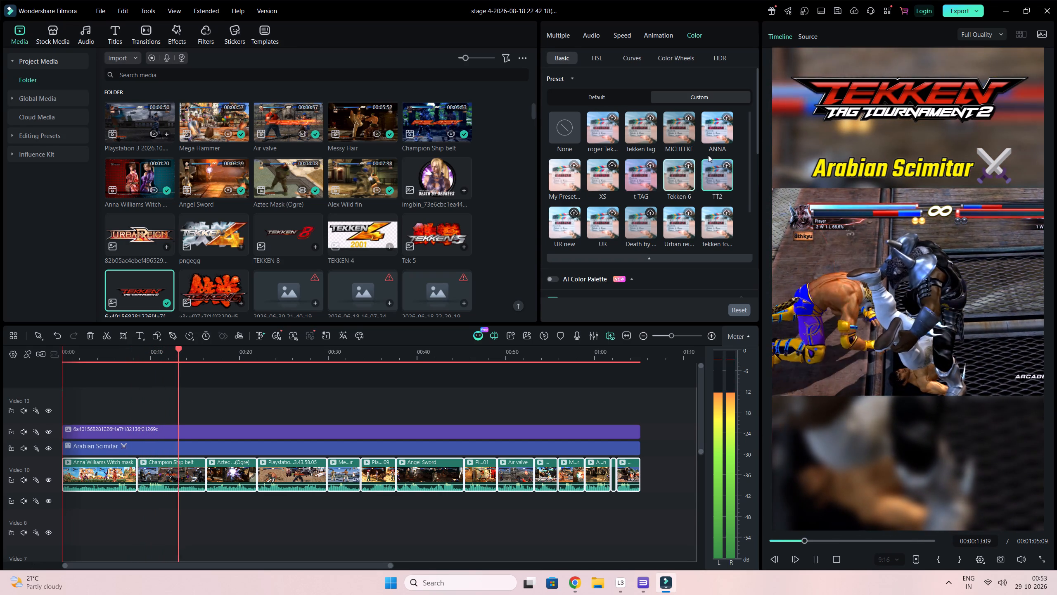
triple_click(709, 151)
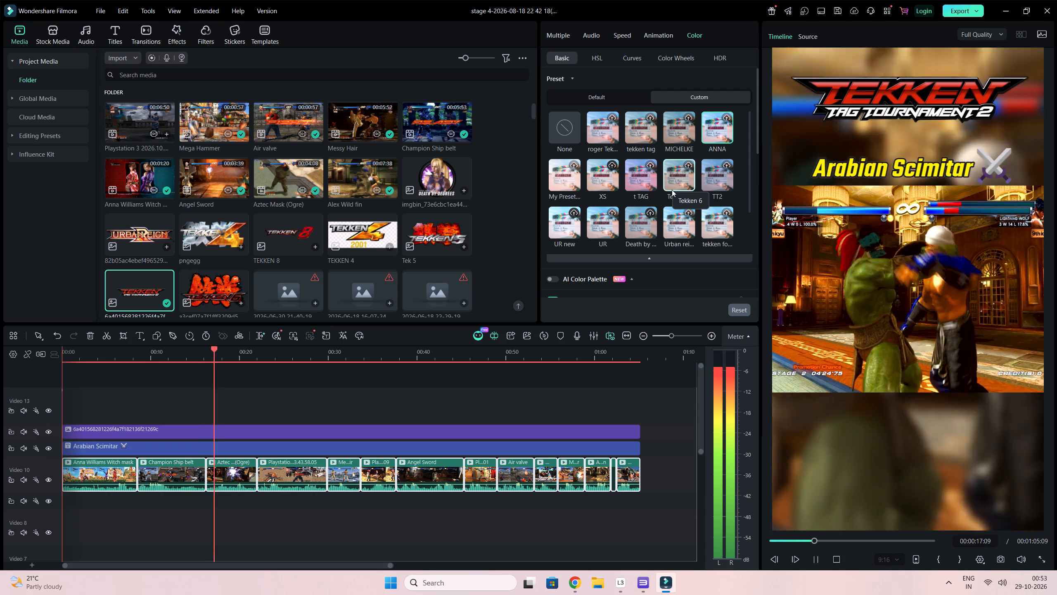
double_click(672, 190)
double_click(604, 186)
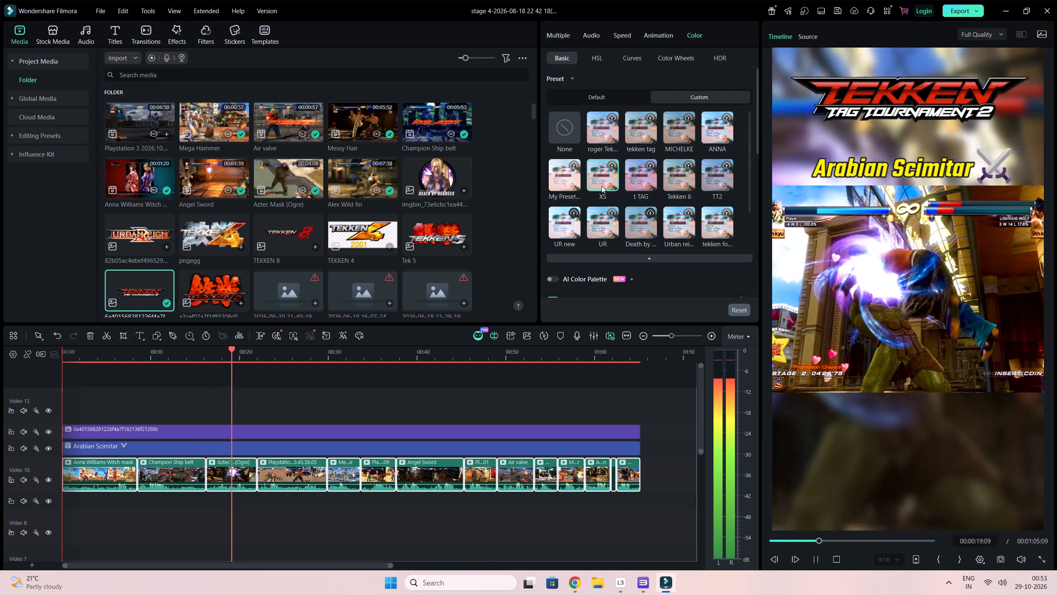
key(space)
Try custom color presets including tekken tag and t5 steve fox on the Anna Williams Witch mask clip, settling on TT2.
double_click(77, 464)
key(space)
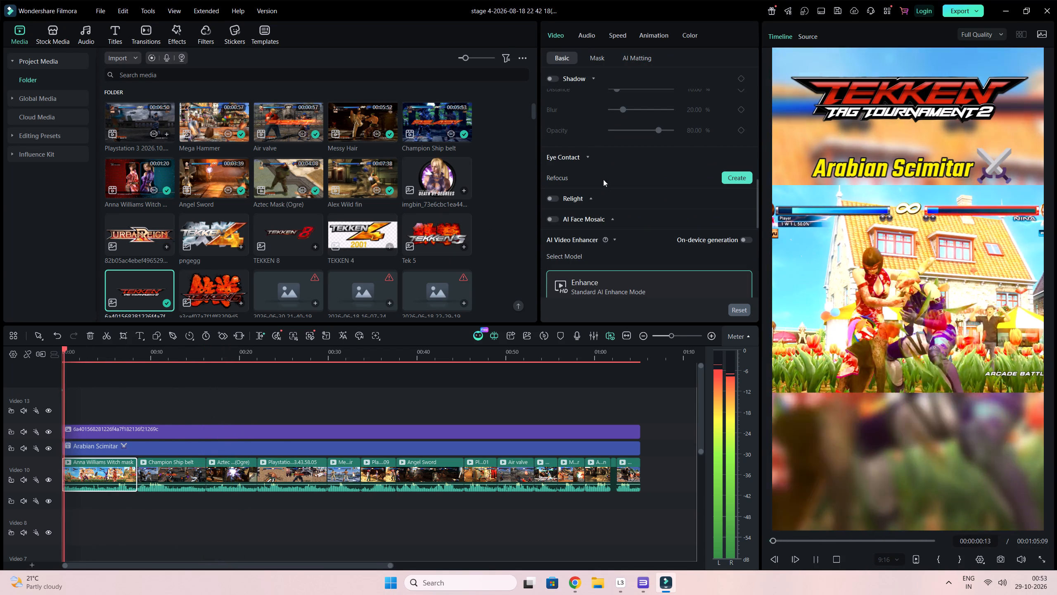
key(space)
click(689, 36)
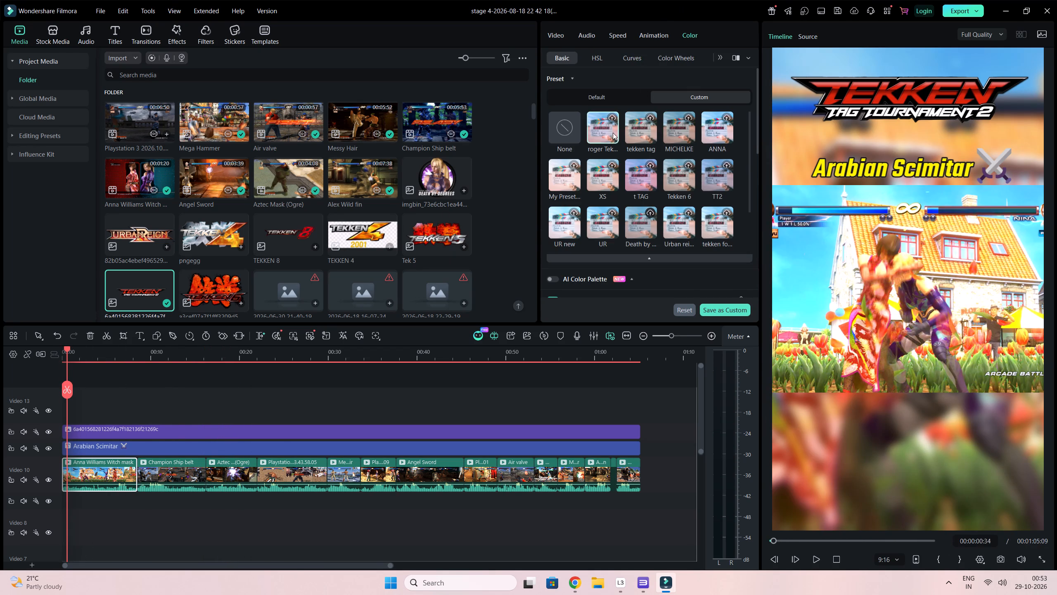
double_click(567, 185)
double_click(607, 138)
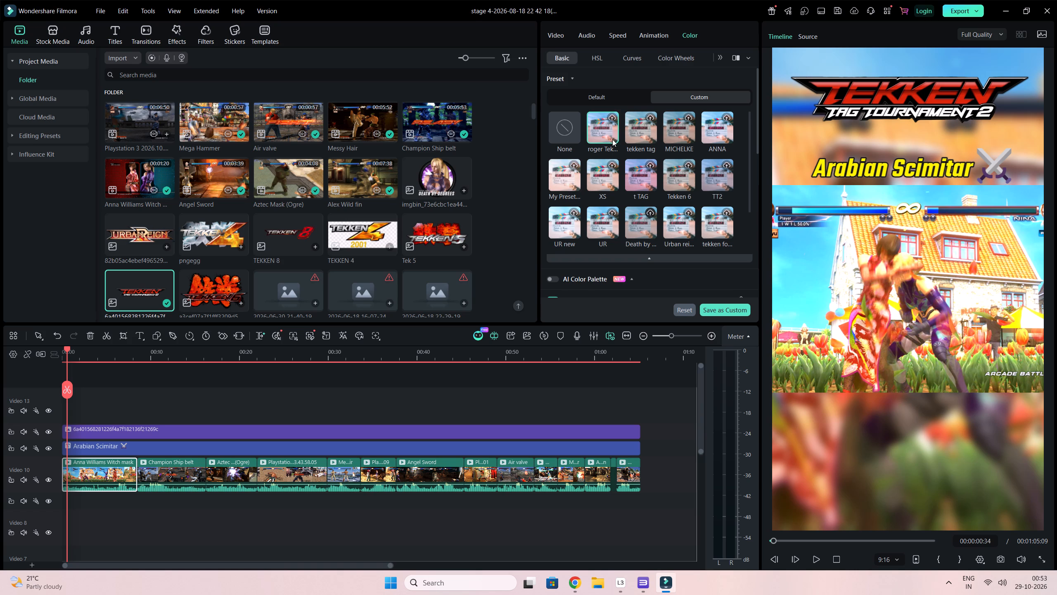
double_click(629, 140)
key(space)
key(space)
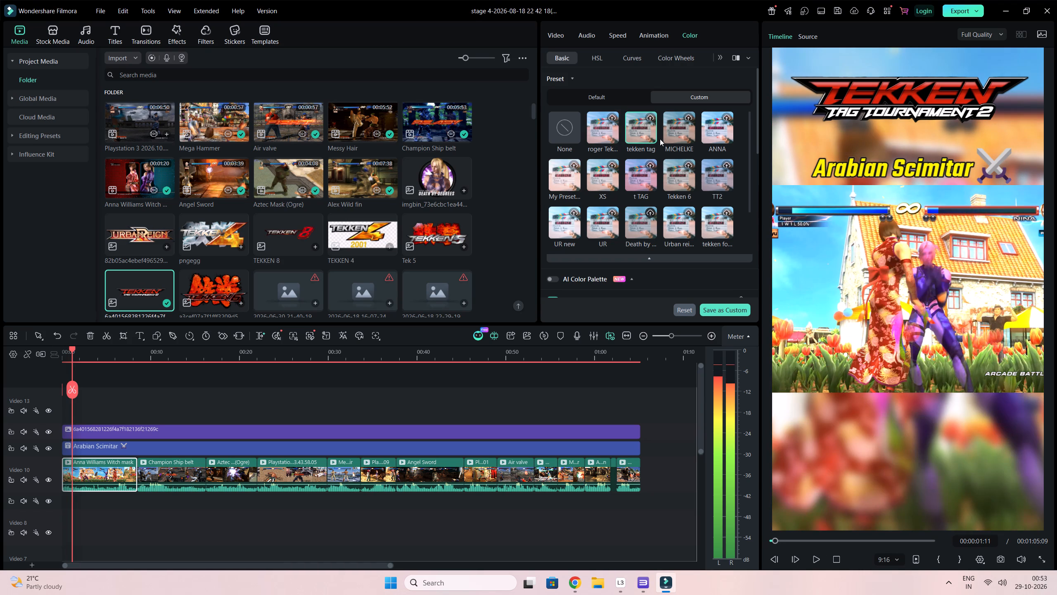
double_click(712, 189)
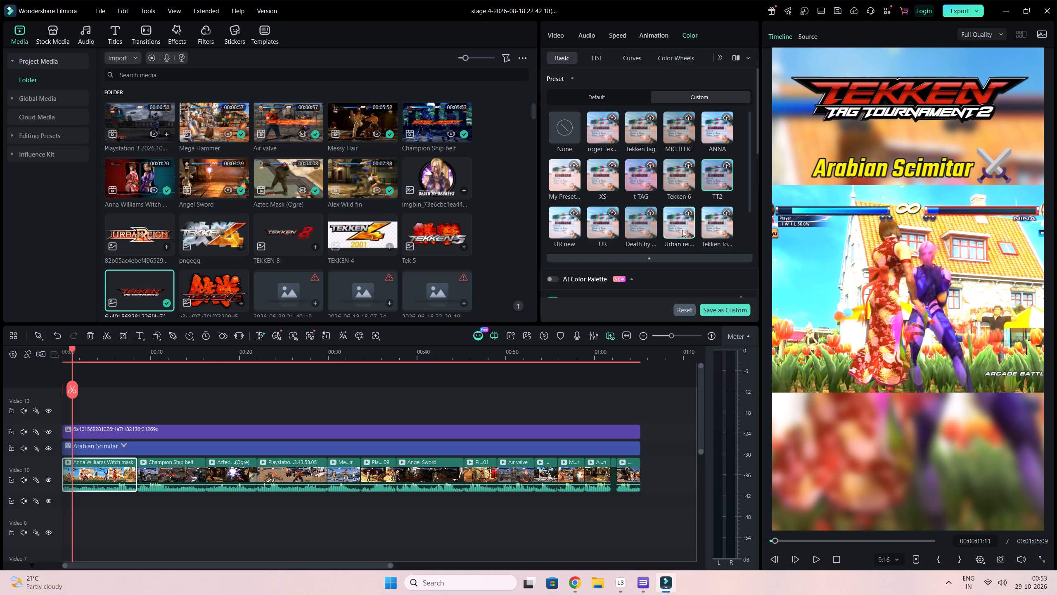
scroll(712, 228, down, 2)
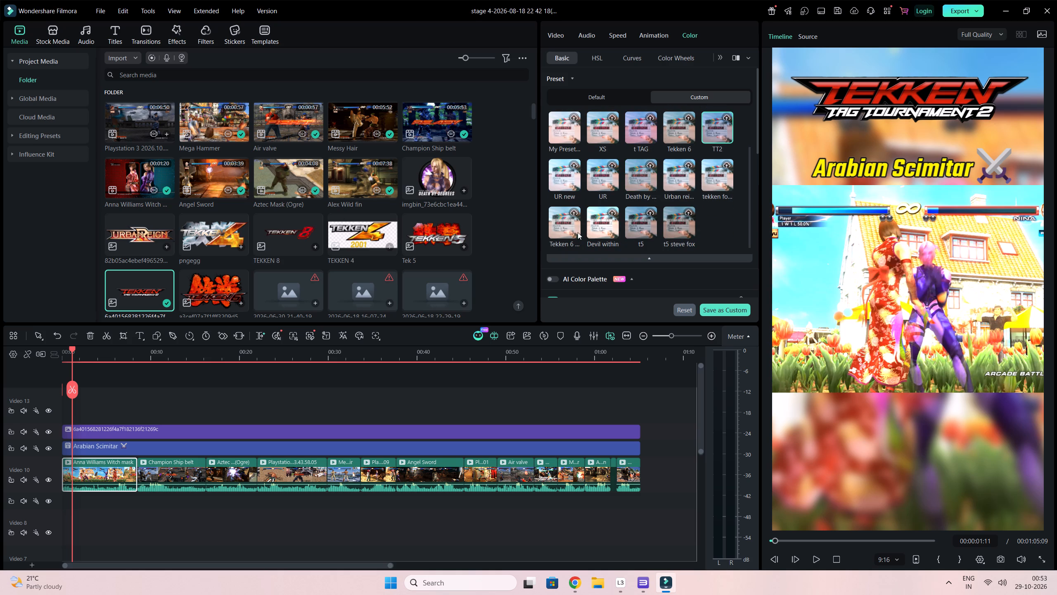
click(676, 225)
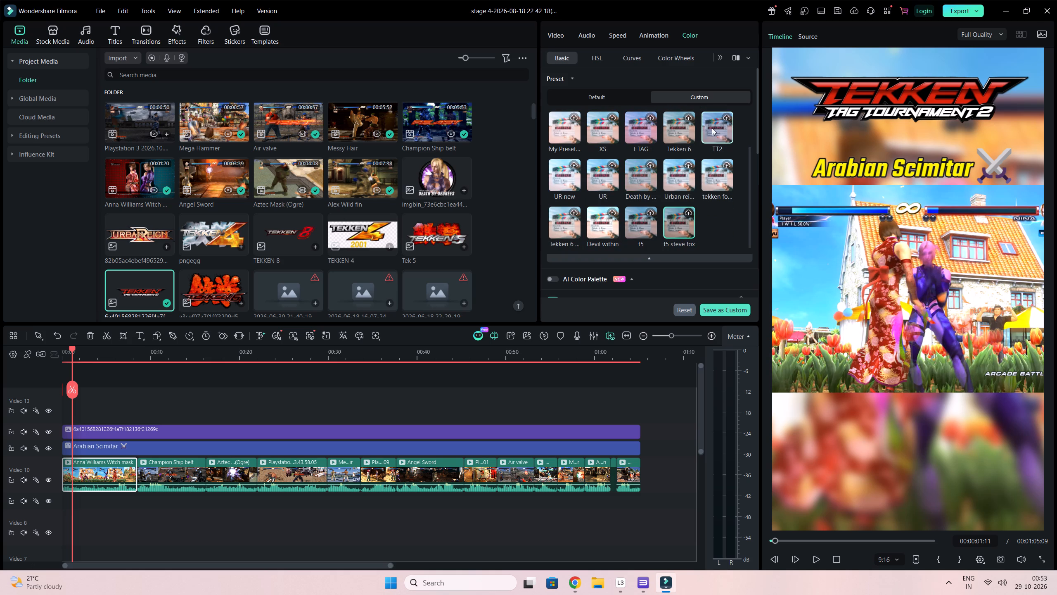
double_click(711, 129)
key(space)
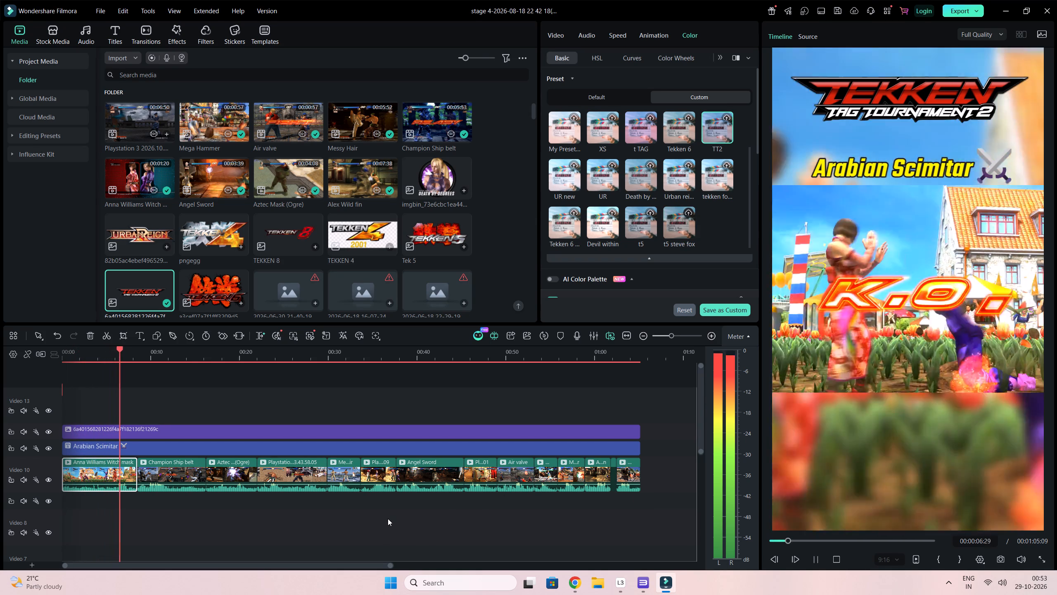
Replay the video from the start through the Champion Ship belt clip to compare the color grading.
key(space)
double_click(89, 472)
key(space)
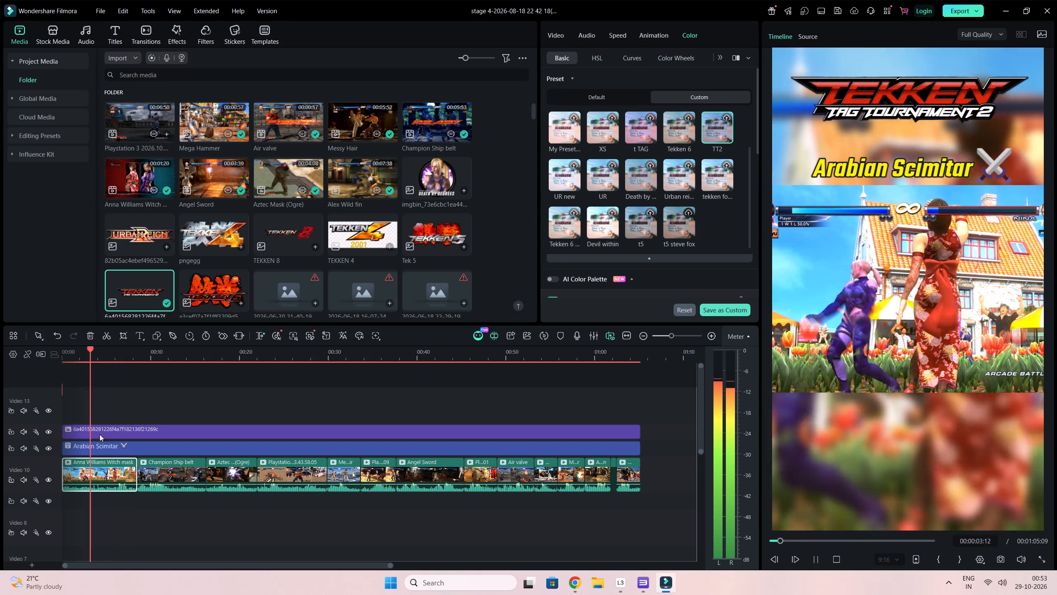
key(space)
drag(90, 348, 64, 354)
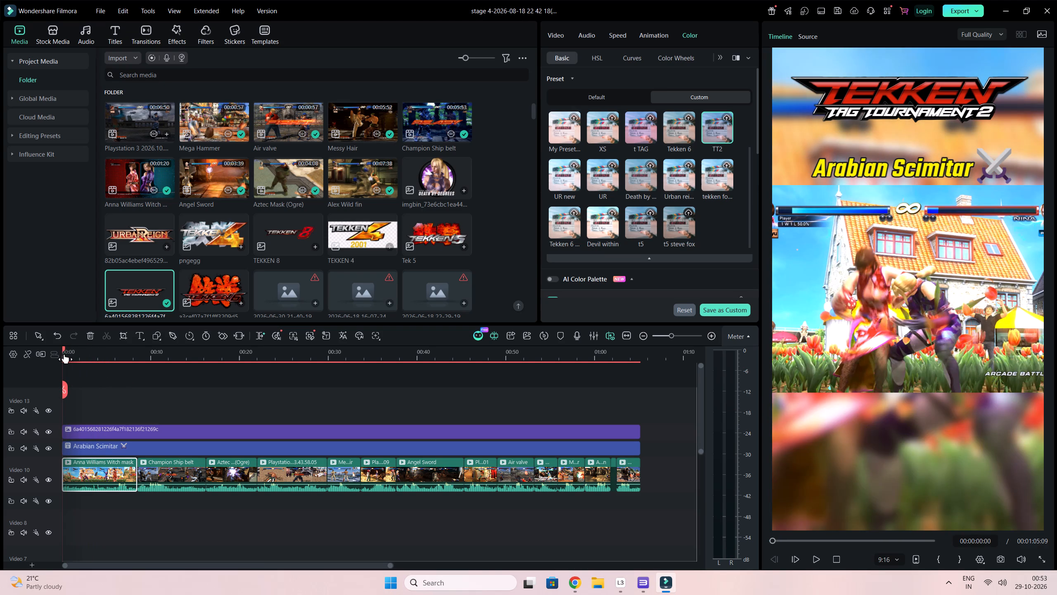
drag(64, 354, 58, 352)
key(space)
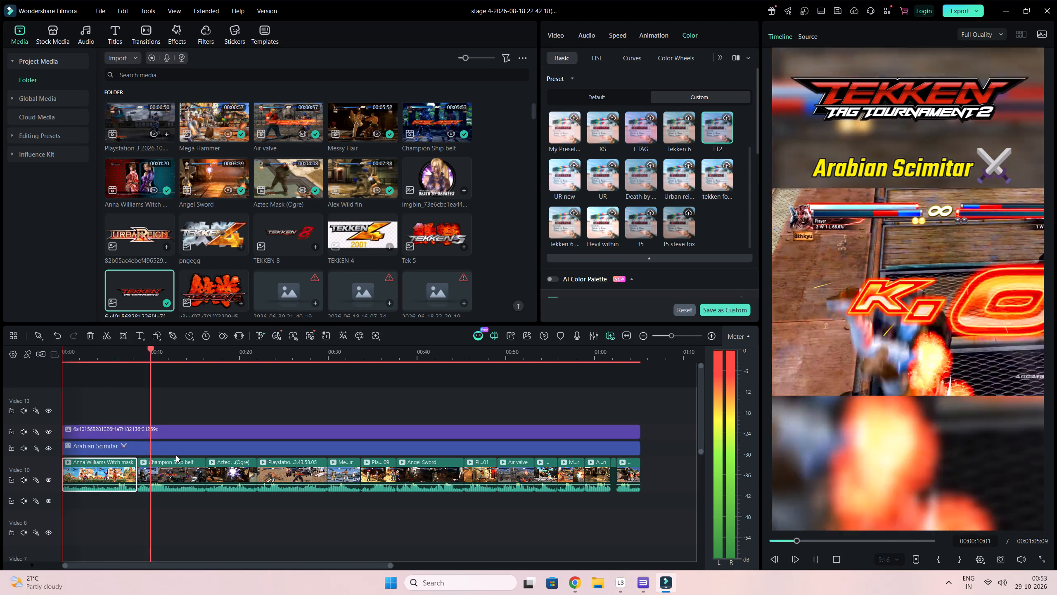
key(space)
Apply the TT2 custom color preset to all gameplay clips from Champion Ship belt to the end and preview it.
double_click(166, 478)
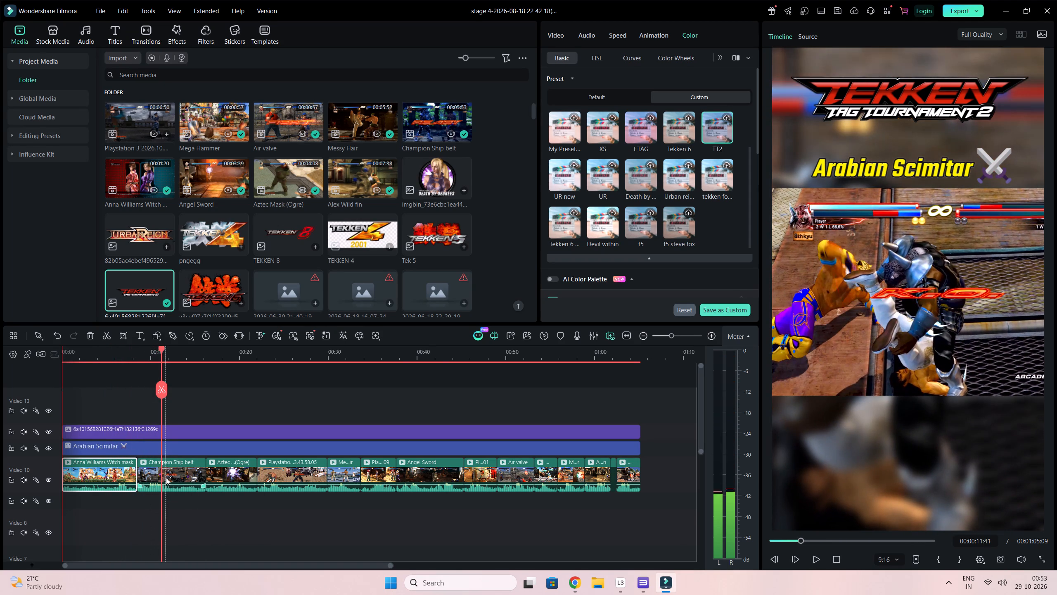
drag(174, 524, 666, 476)
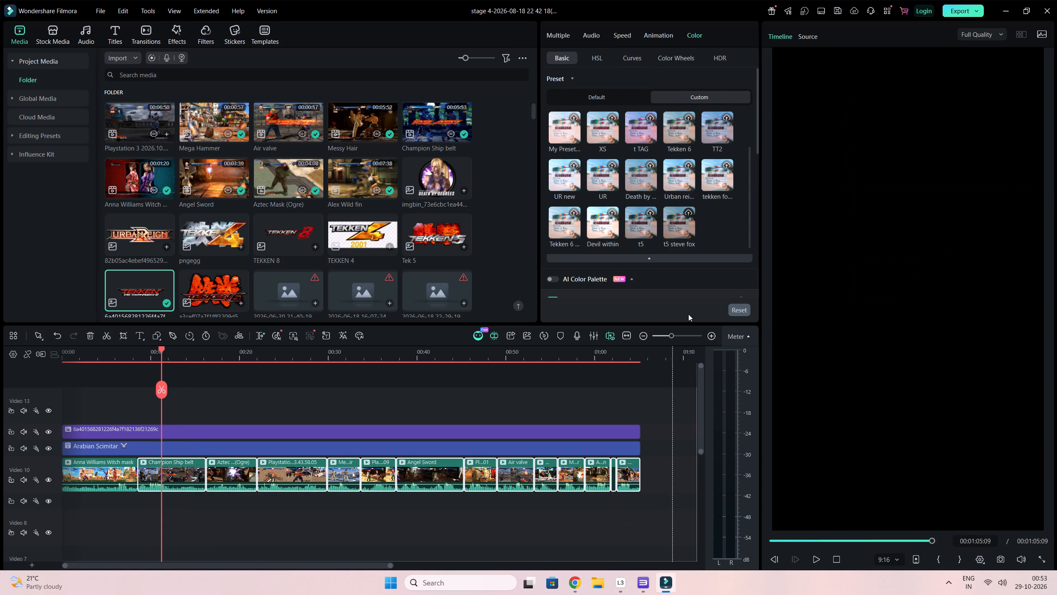
double_click(707, 136)
key(space)
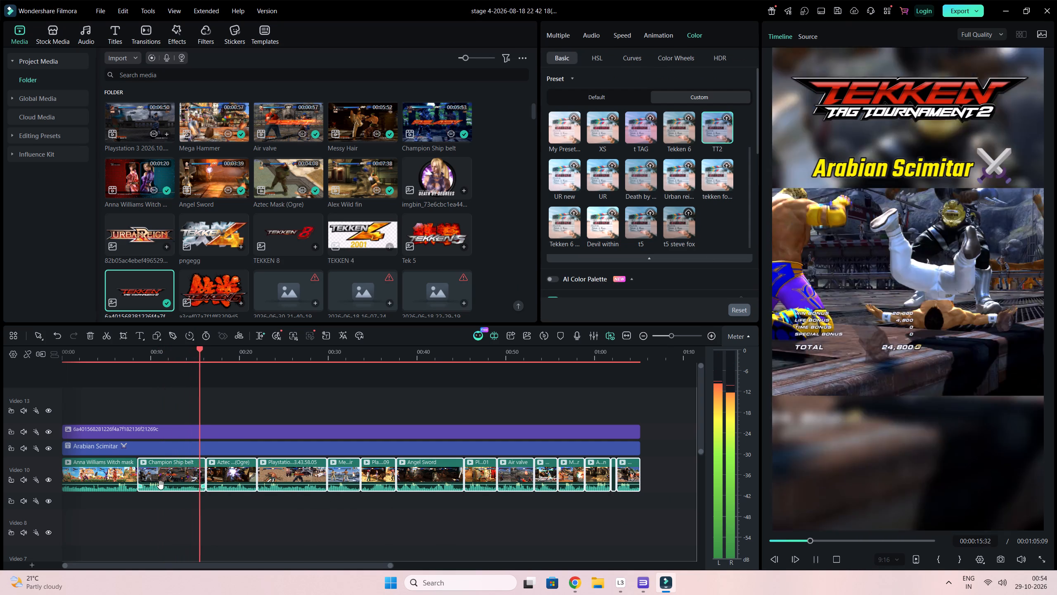
key(space)
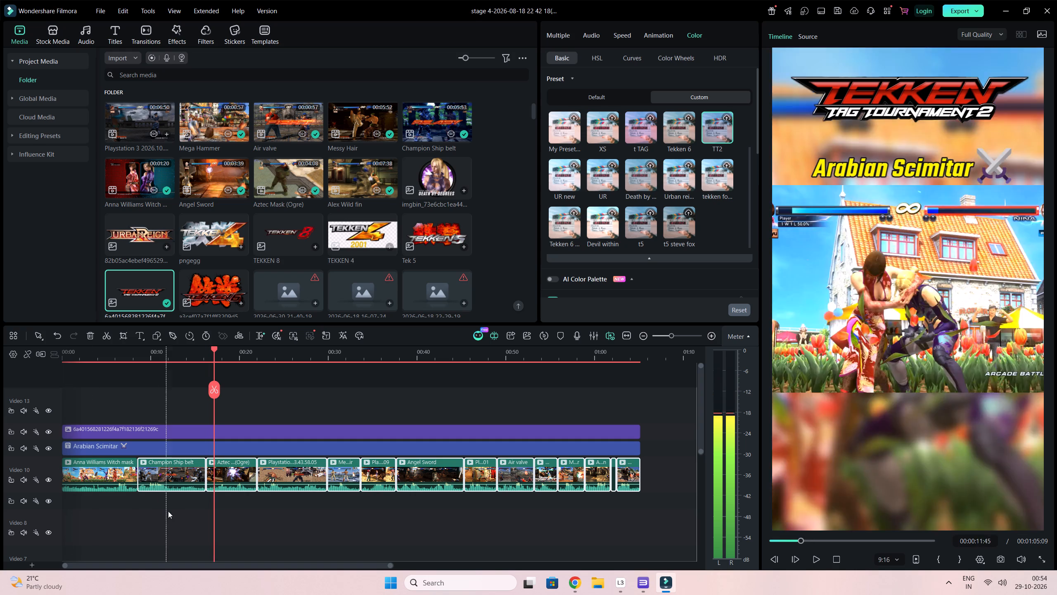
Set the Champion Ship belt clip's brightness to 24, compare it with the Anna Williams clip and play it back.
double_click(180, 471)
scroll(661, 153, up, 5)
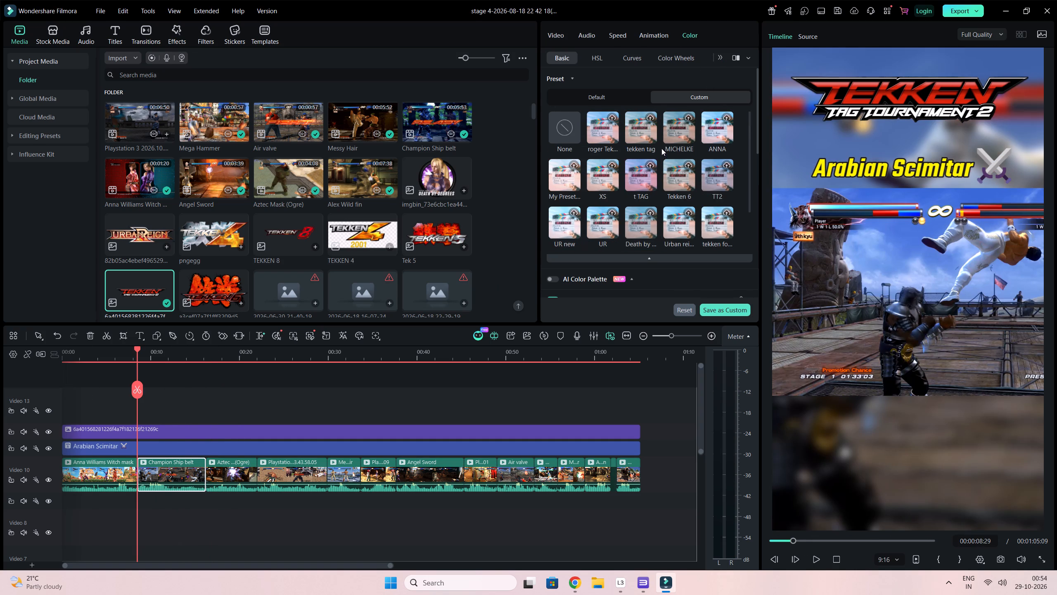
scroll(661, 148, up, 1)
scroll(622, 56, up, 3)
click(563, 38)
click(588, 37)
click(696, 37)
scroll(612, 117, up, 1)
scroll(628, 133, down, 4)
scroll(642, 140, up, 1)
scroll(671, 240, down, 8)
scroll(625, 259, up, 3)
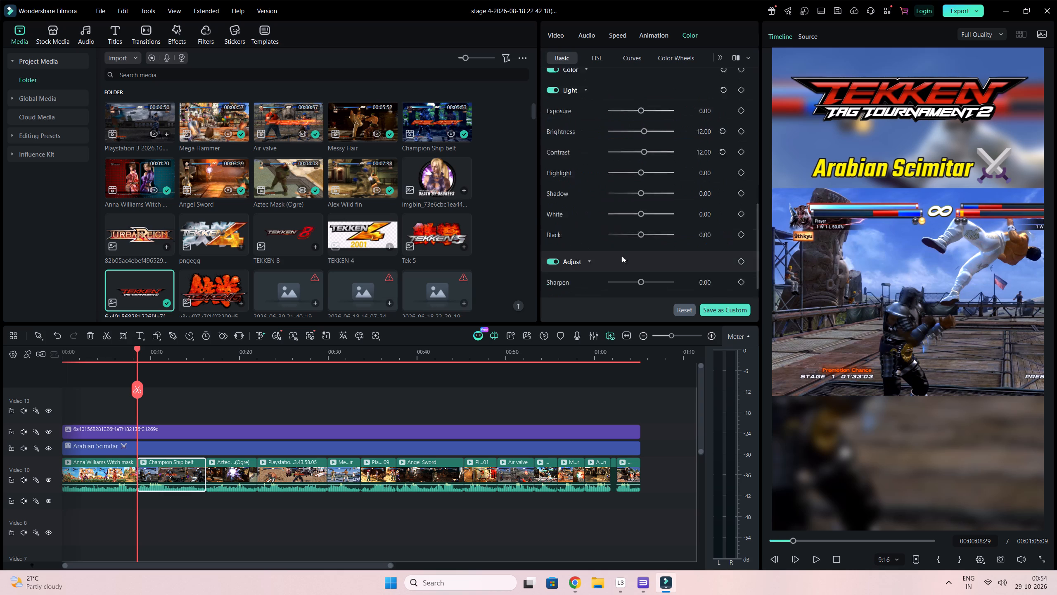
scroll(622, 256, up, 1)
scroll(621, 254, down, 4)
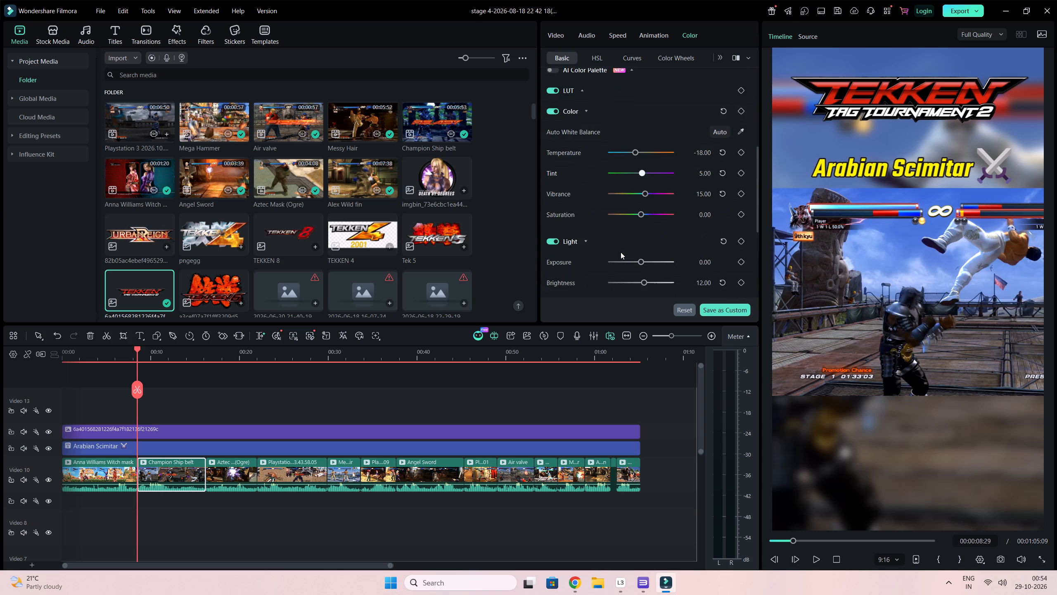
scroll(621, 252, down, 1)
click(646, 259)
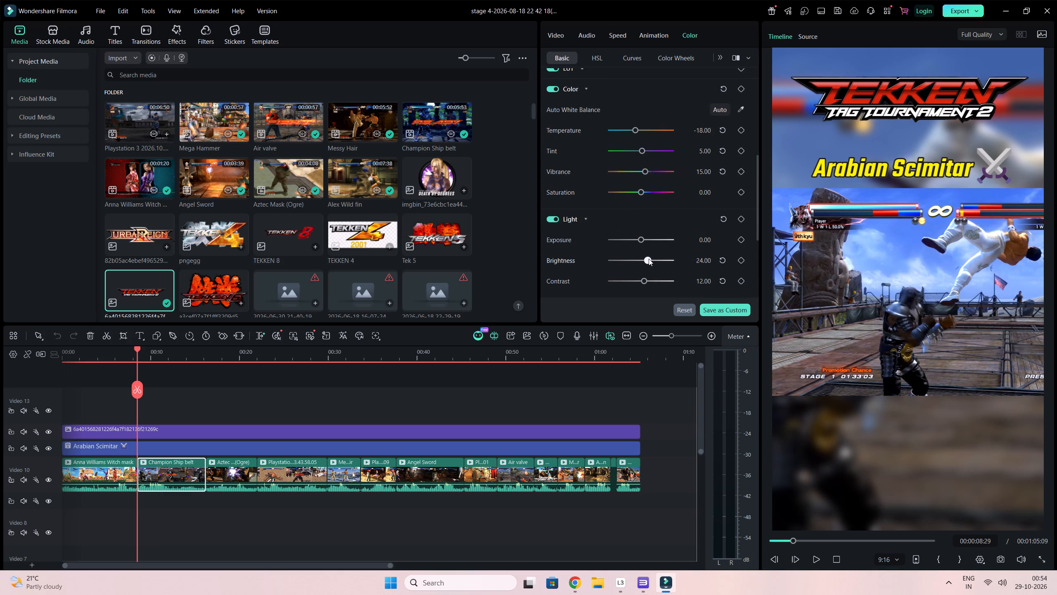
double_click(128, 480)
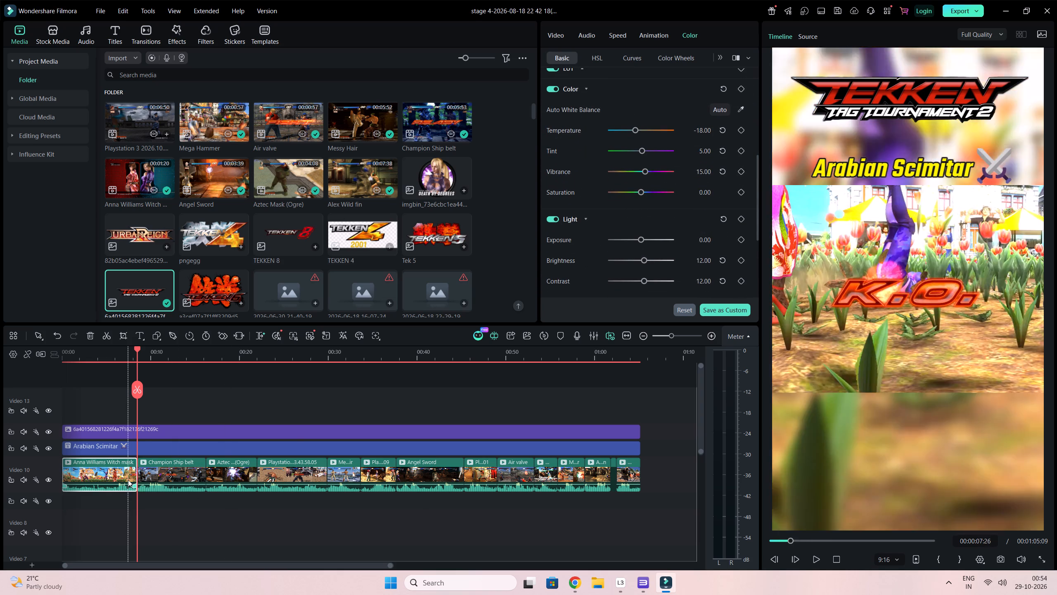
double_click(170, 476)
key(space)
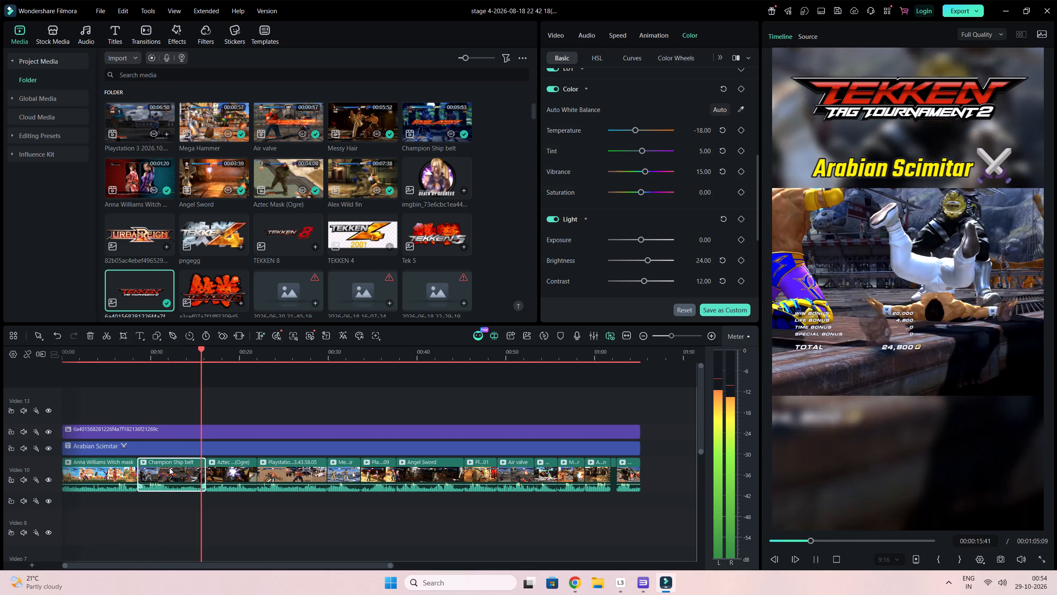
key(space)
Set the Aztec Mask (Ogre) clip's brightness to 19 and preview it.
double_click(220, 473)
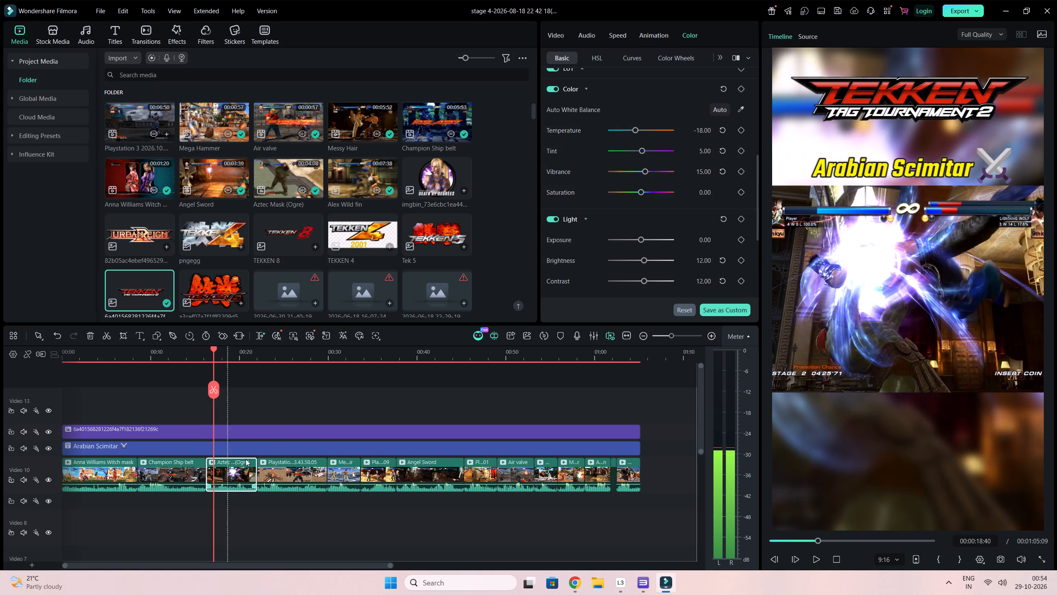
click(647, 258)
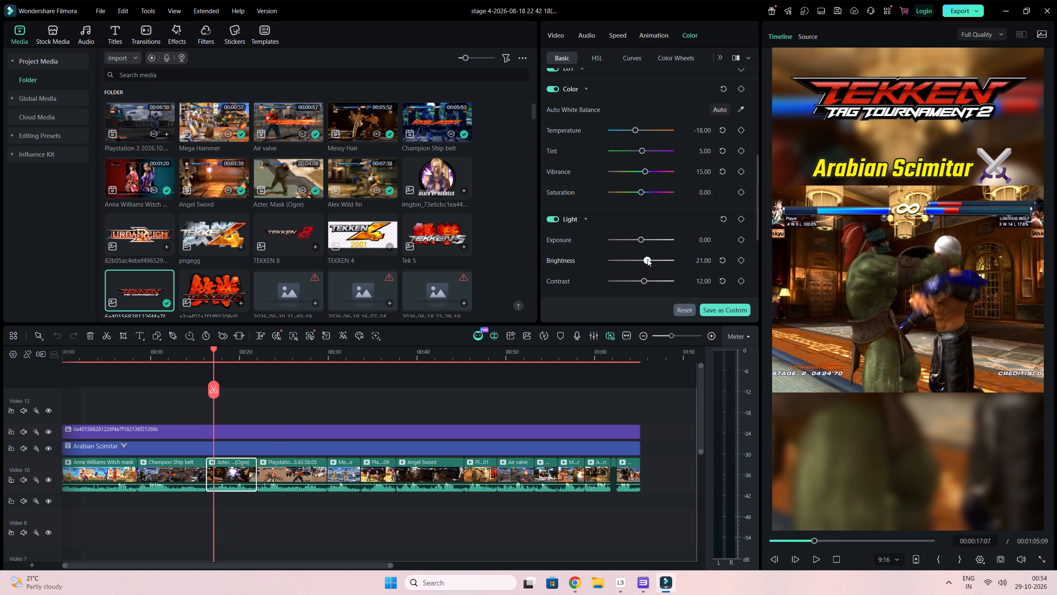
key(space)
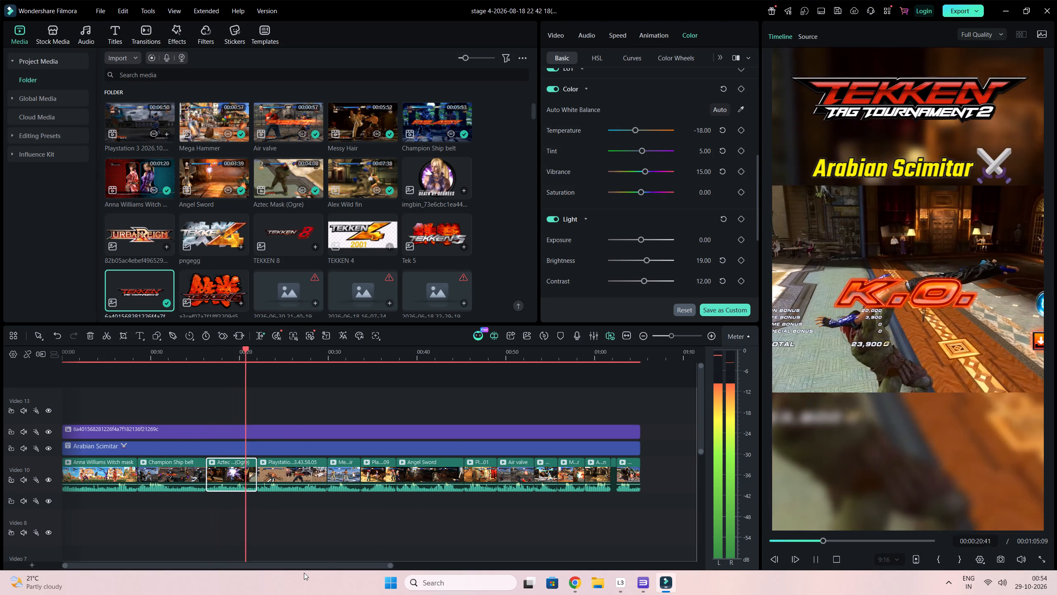
Review the Champion Ship belt clip again, set its brightness to 31 and preview it.
double_click(165, 469)
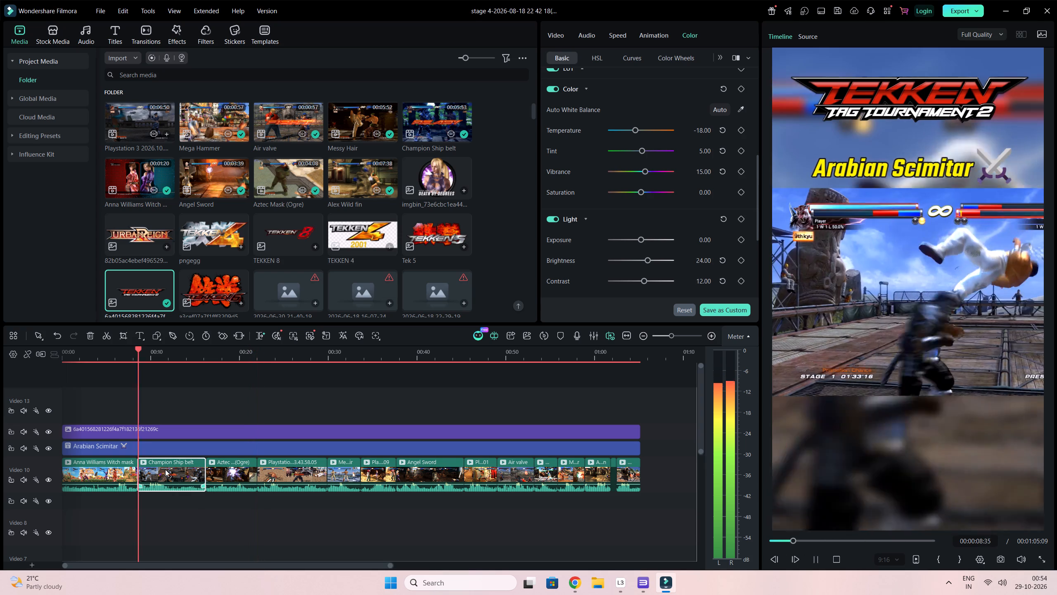
key(space)
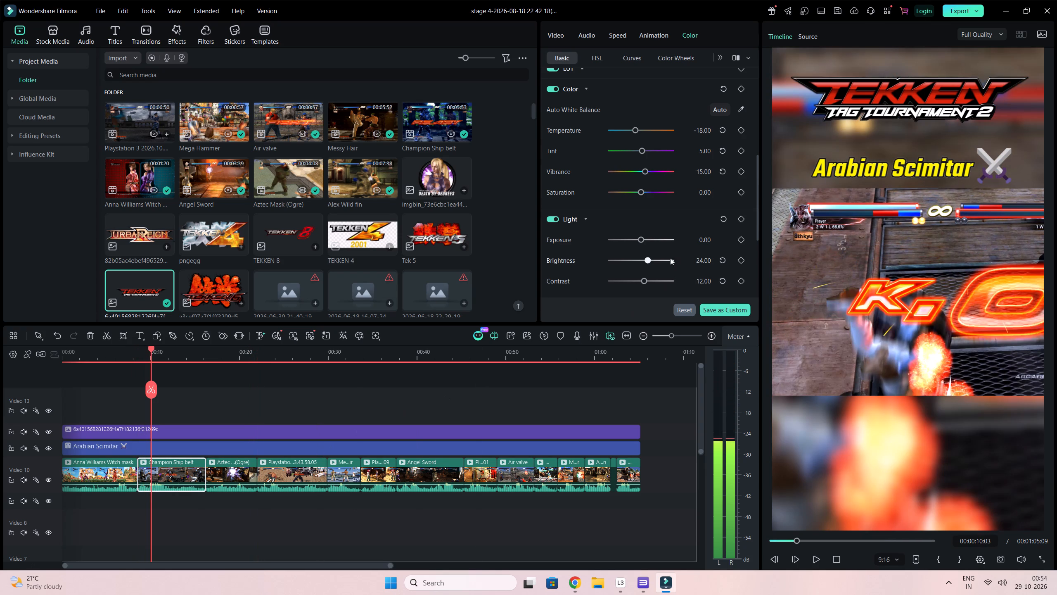
click(647, 259)
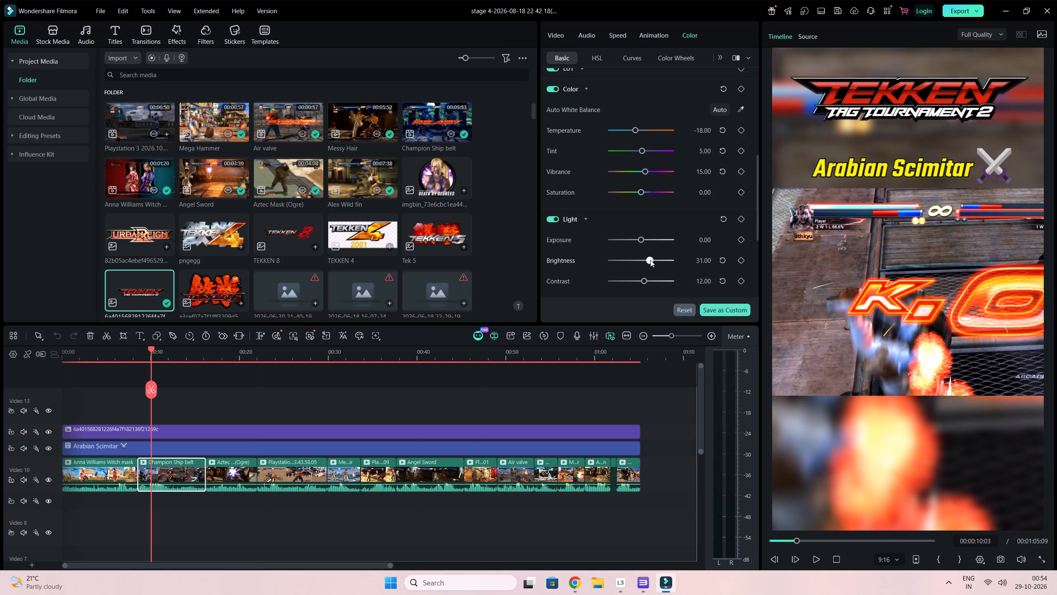
click(125, 485)
double_click(169, 477)
key(space)
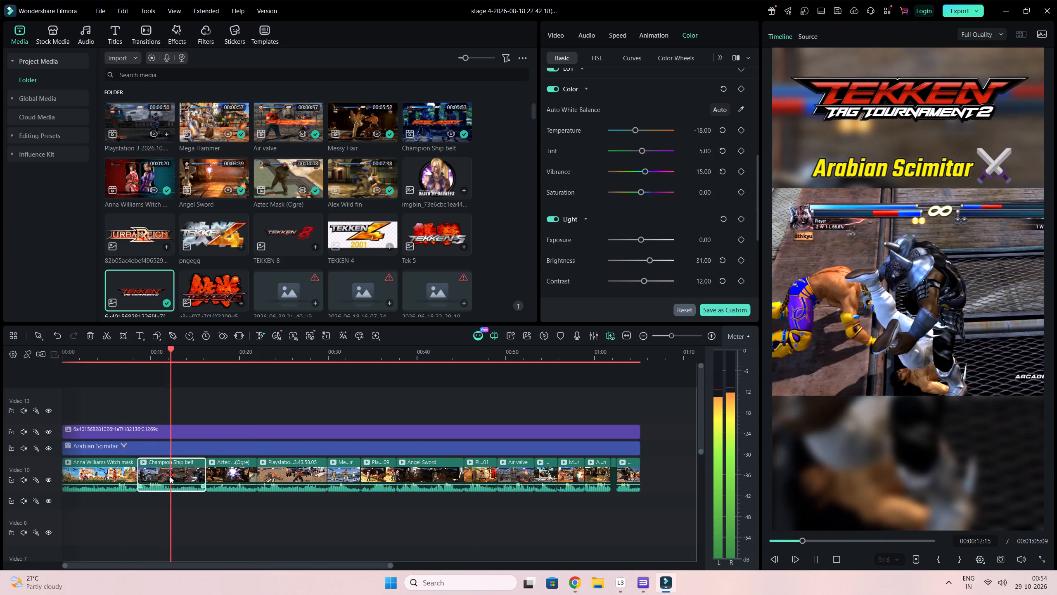
Set the Aztec Mask (Ogre) clip's brightness to 34 and preview it.
double_click(211, 474)
key(space)
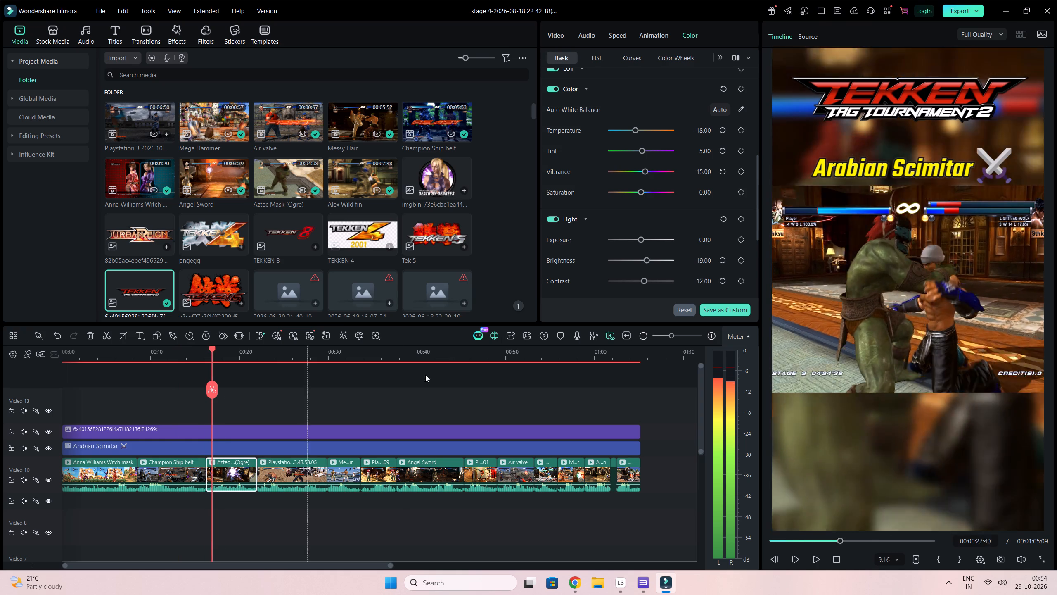
click(650, 259)
key(space)
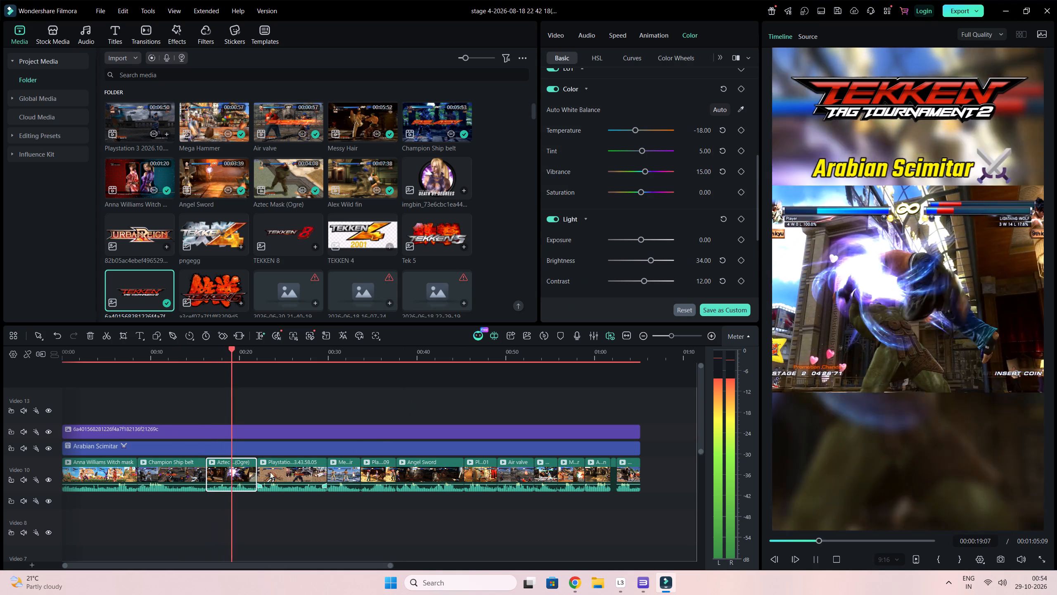
Set the brightness of the Playstation gameplay clip after Aztec Mask (Ogre) to 17 and play on through the following clips.
click(264, 476)
double_click(284, 472)
key(space)
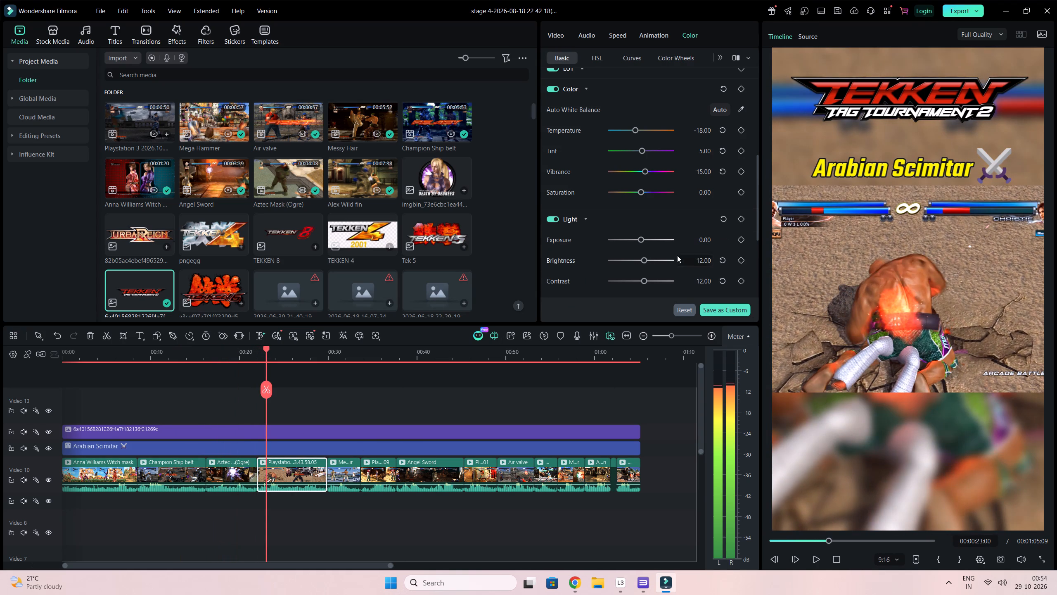
click(645, 258)
key(space)
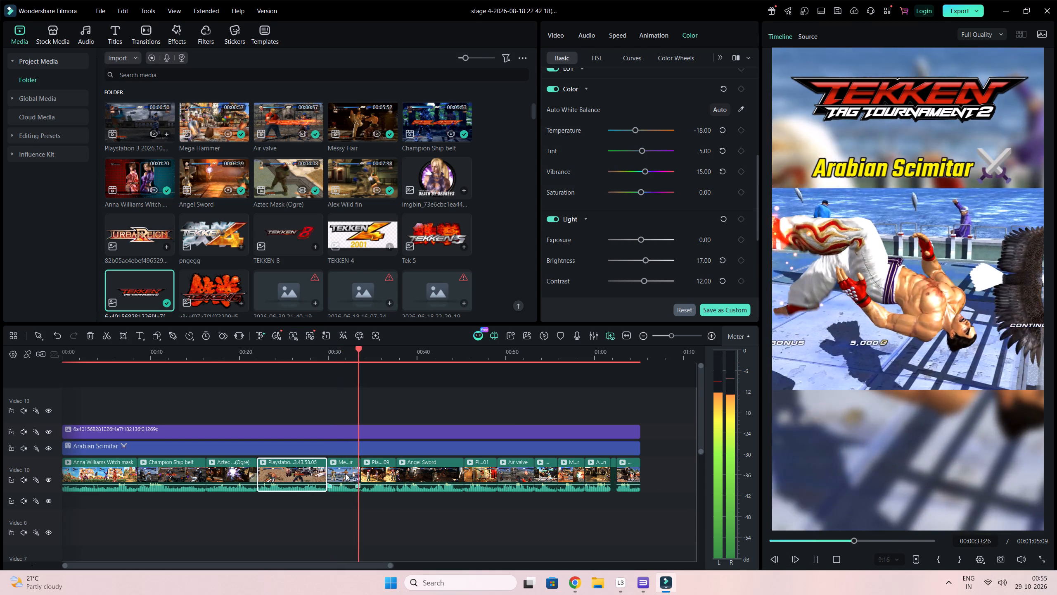
Set the Angel Sword clip's brightness to 36, checking it against the neighbouring clip, and preview it.
double_click(425, 469)
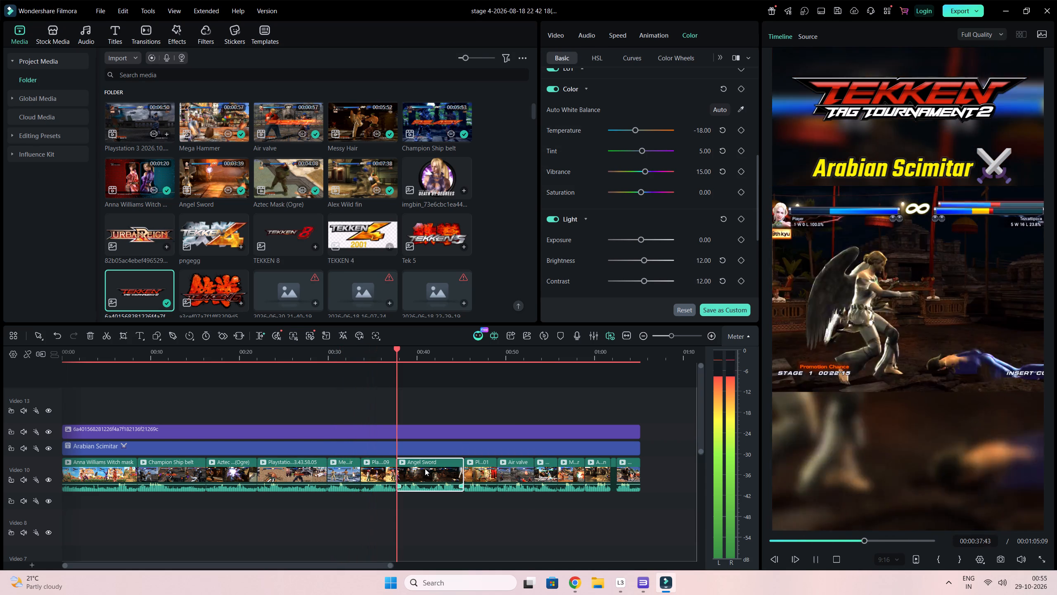
key(space)
drag(645, 261, 651, 262)
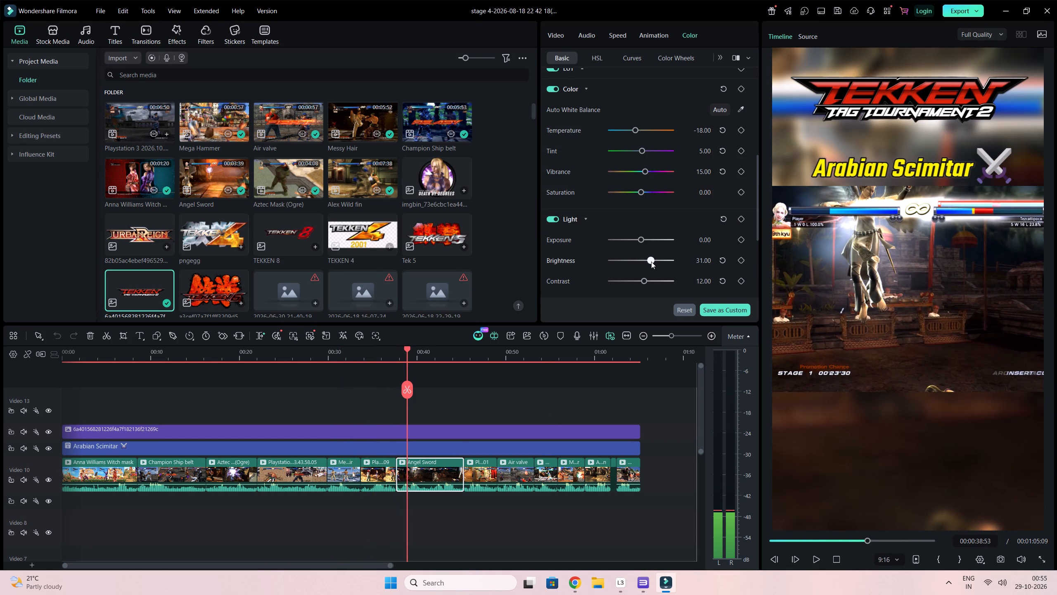
drag(651, 262, 652, 262)
double_click(379, 483)
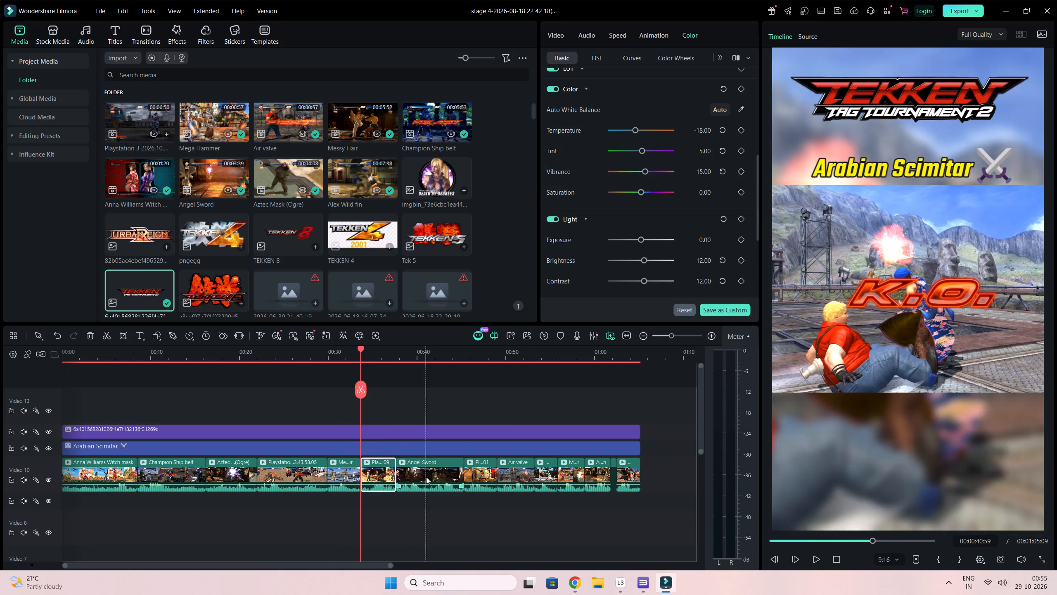
double_click(426, 477)
key(space)
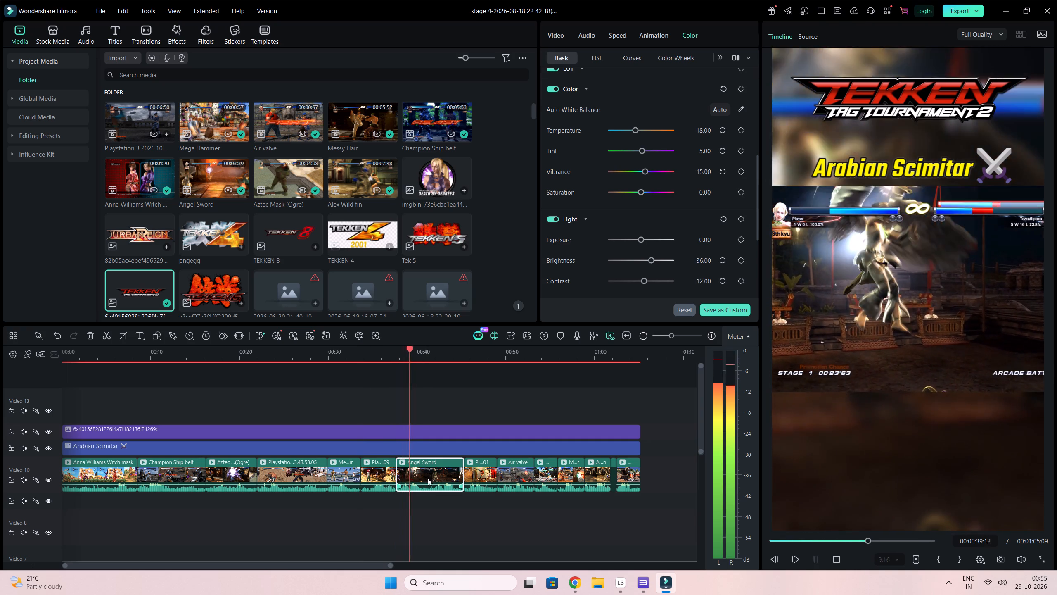
Review the brightness of the remaining clips after Angel Sword, from the short gameplay clip and Air valve to the final clip.
double_click(484, 470)
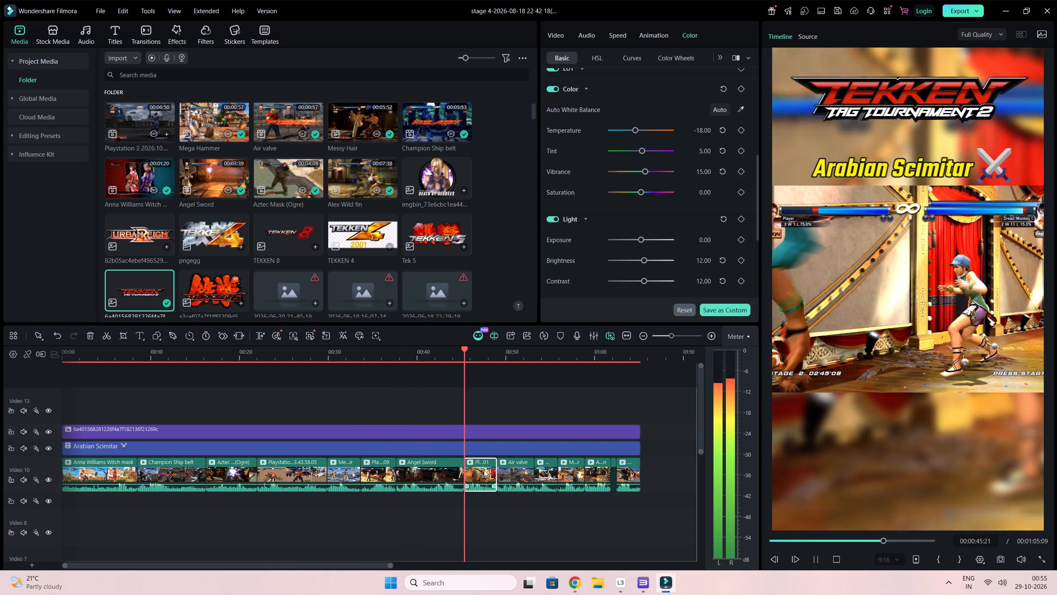
double_click(505, 472)
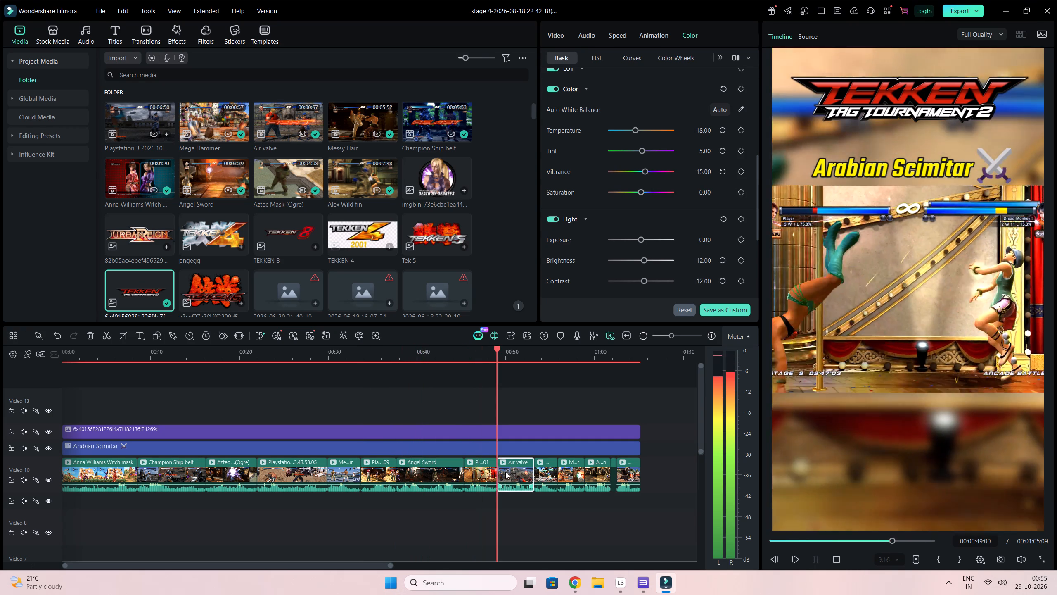
key(space)
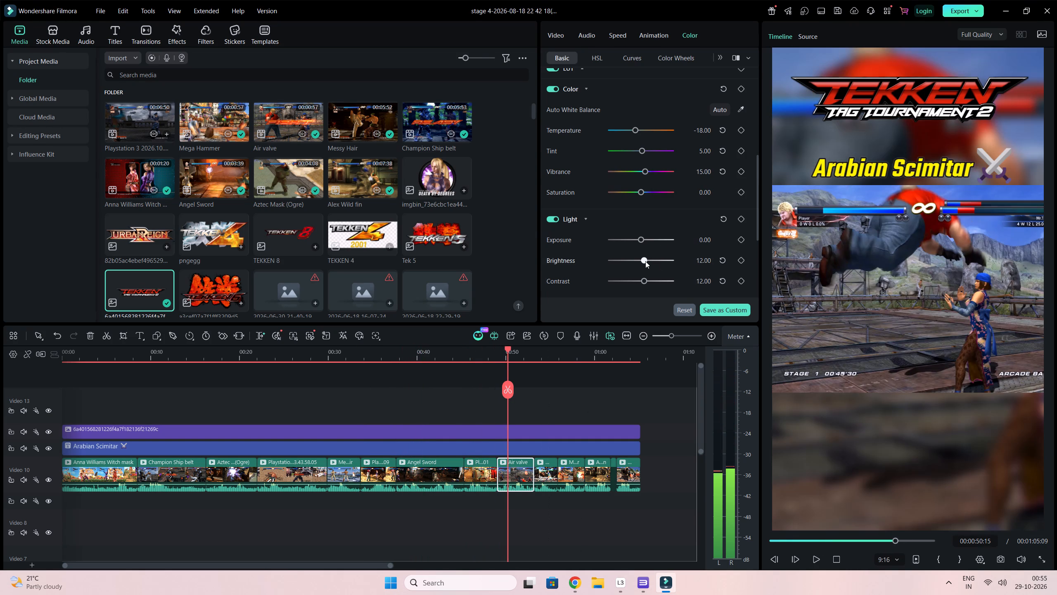
click(645, 261)
key(space)
double_click(551, 478)
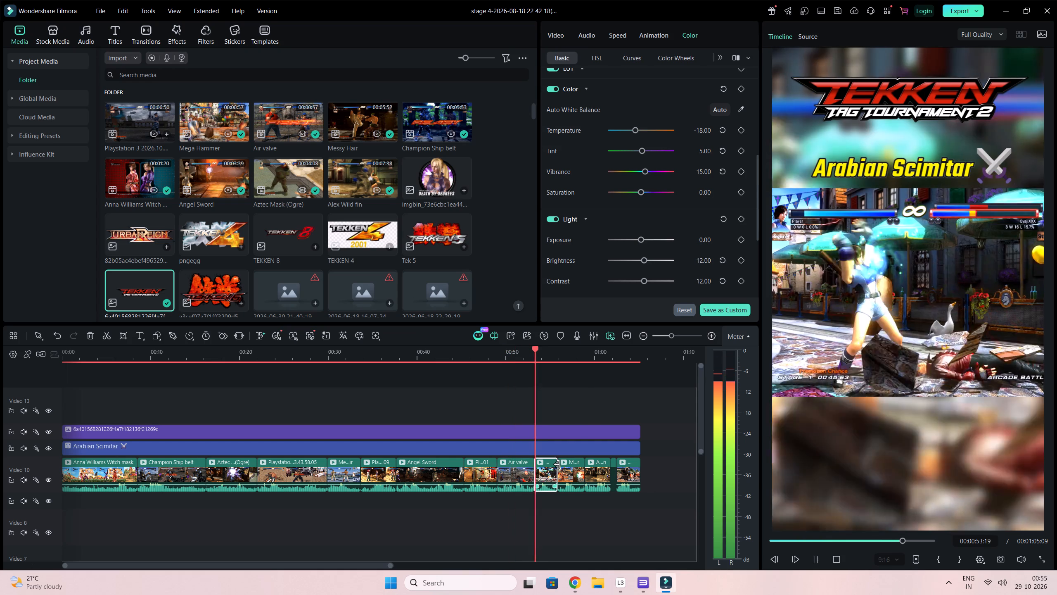
double_click(585, 479)
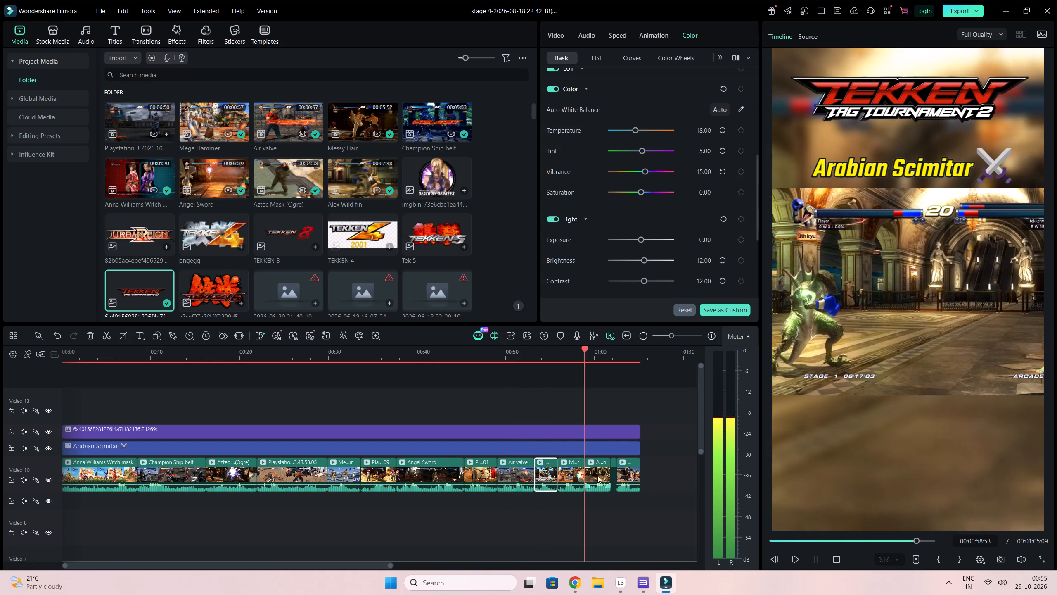
double_click(600, 476)
click(609, 474)
double_click(614, 473)
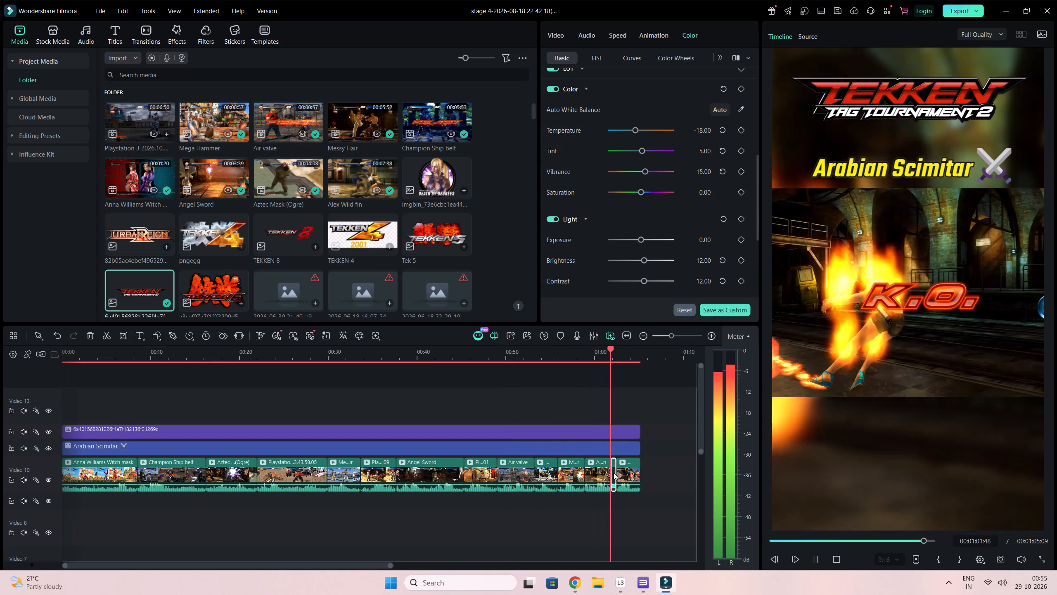
double_click(631, 471)
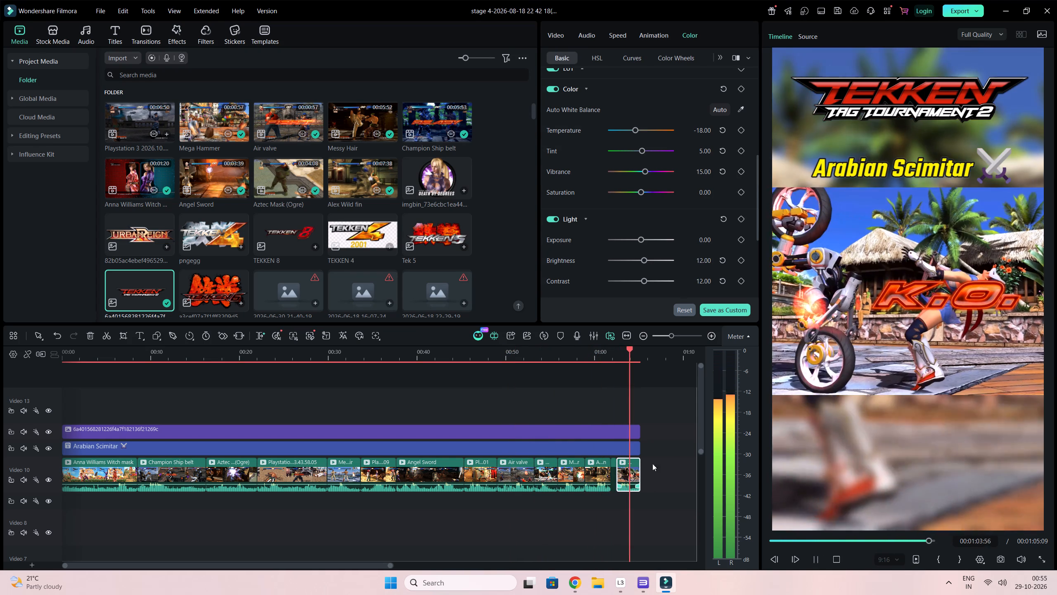
key(space)
Set the preview playback volume to 26 and play the video briefly from the start.
drag(1023, 528, 1022, 524)
key(space)
key(space)
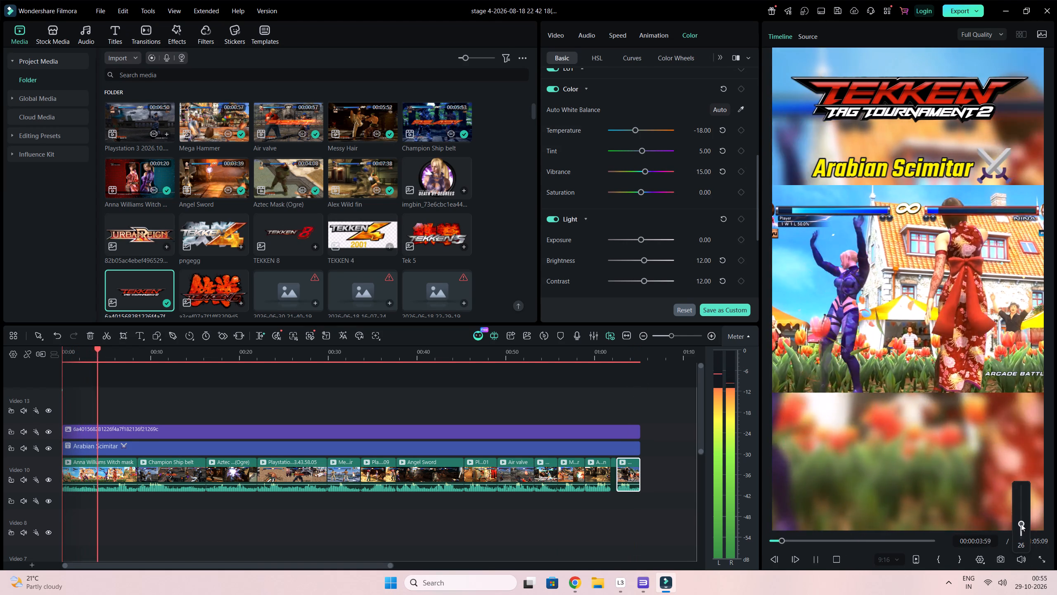
key(space)
Set the audio volume of all gameplay clips on the main track together to 8.62 dB.
double_click(89, 474)
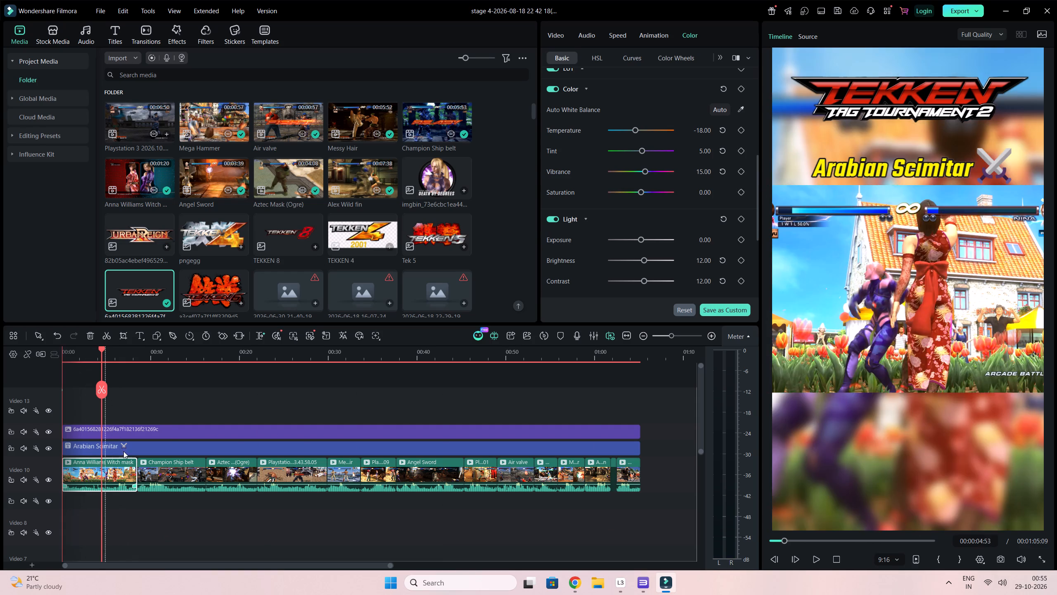
click(588, 38)
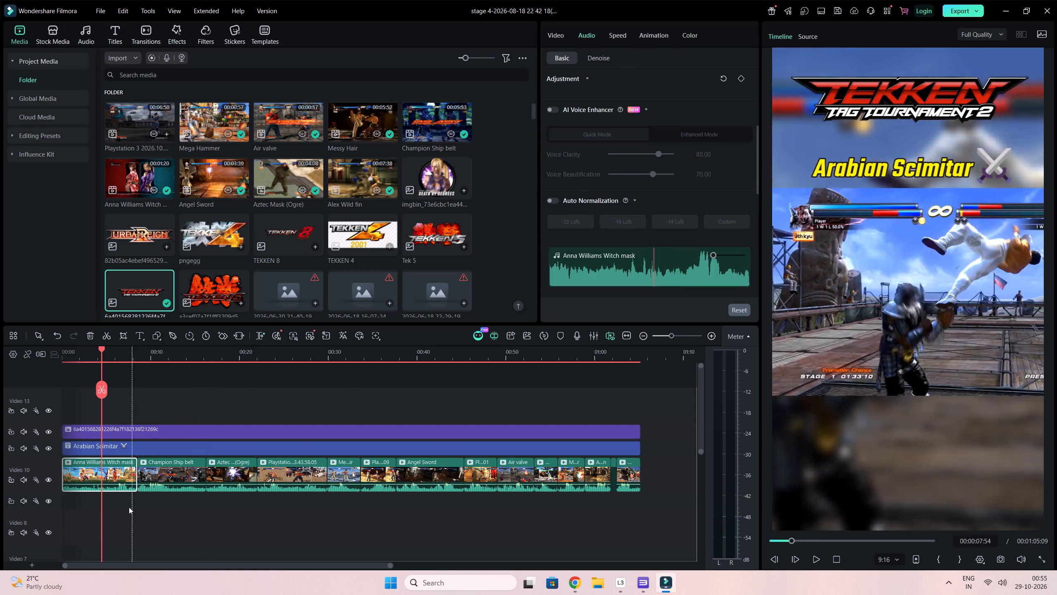
drag(128, 511, 663, 470)
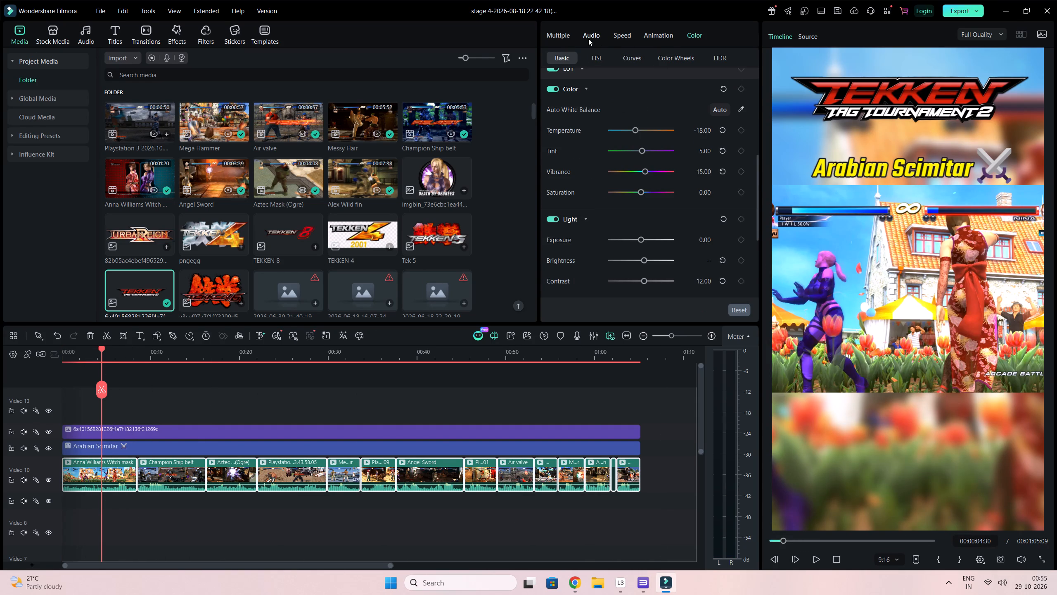
click(588, 39)
scroll(665, 137, up, 4)
click(664, 100)
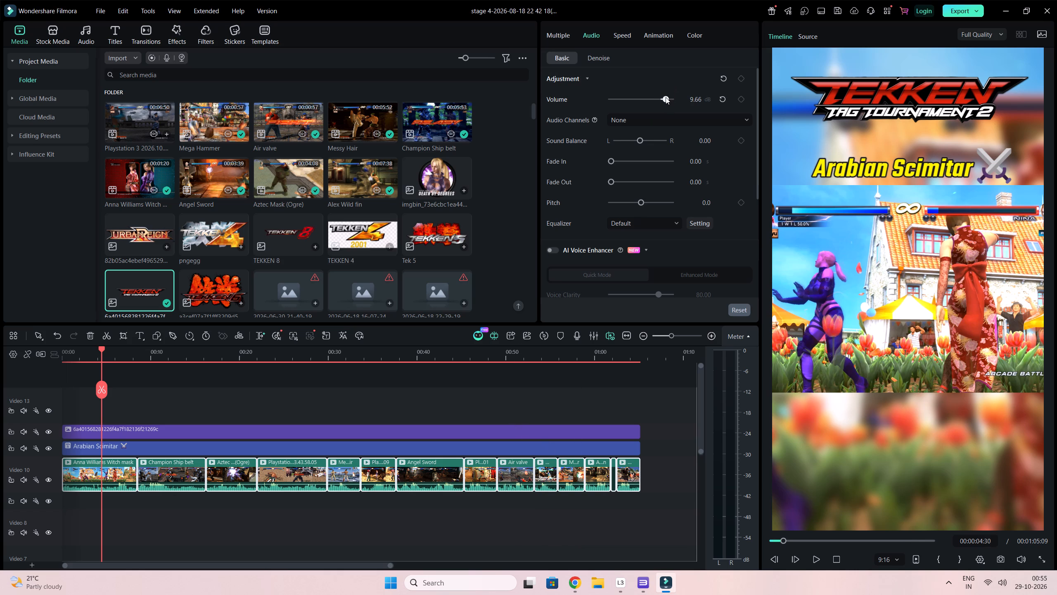
click(666, 97)
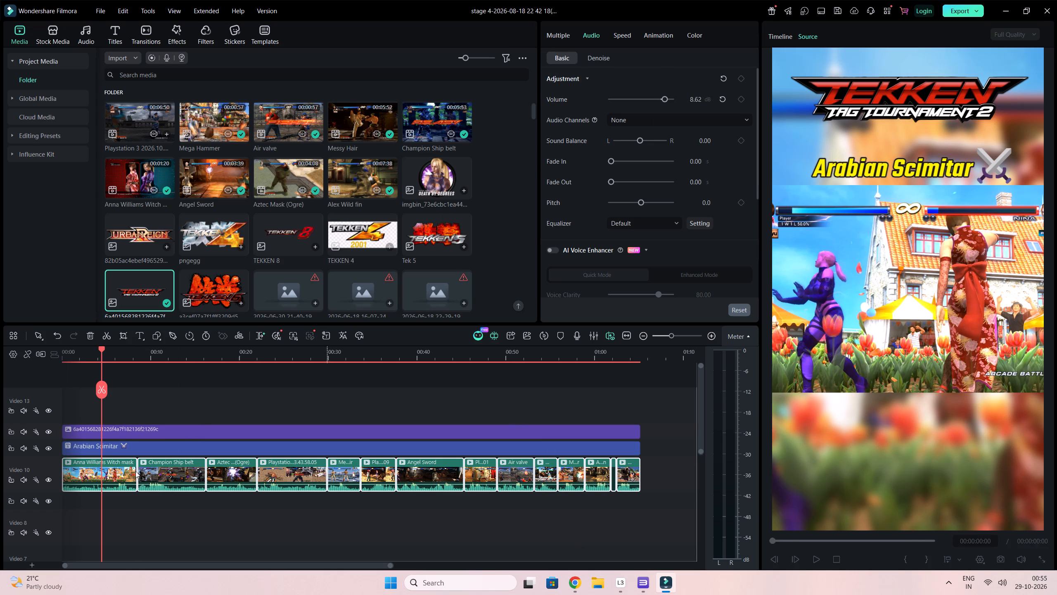
Set the Anna Williams Witch mask clip's audio volume to 9.66 dB.
double_click(116, 467)
click(667, 98)
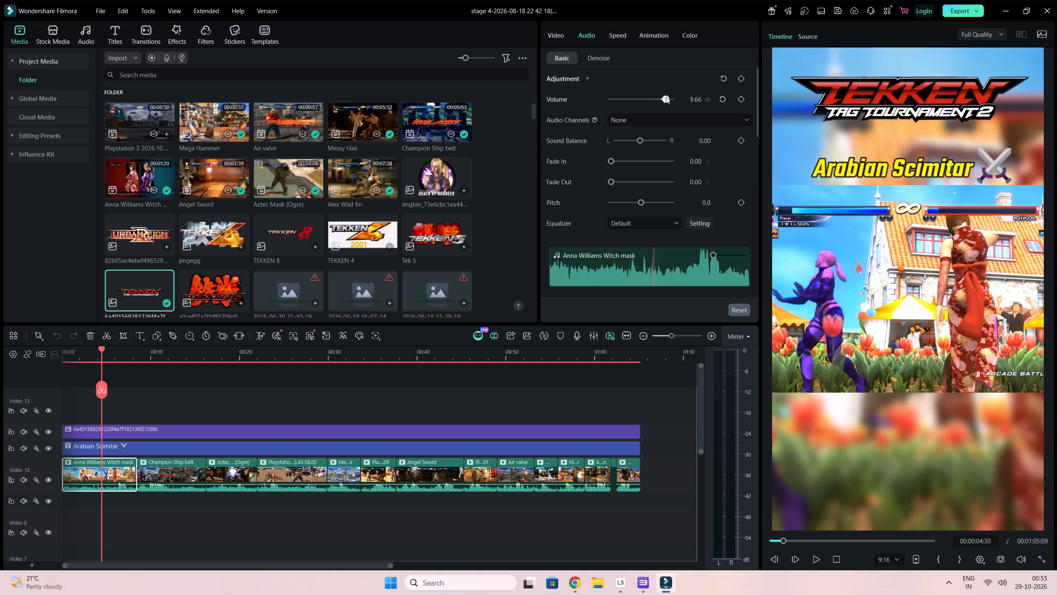
click(567, 536)
drag(668, 502, 443, 519)
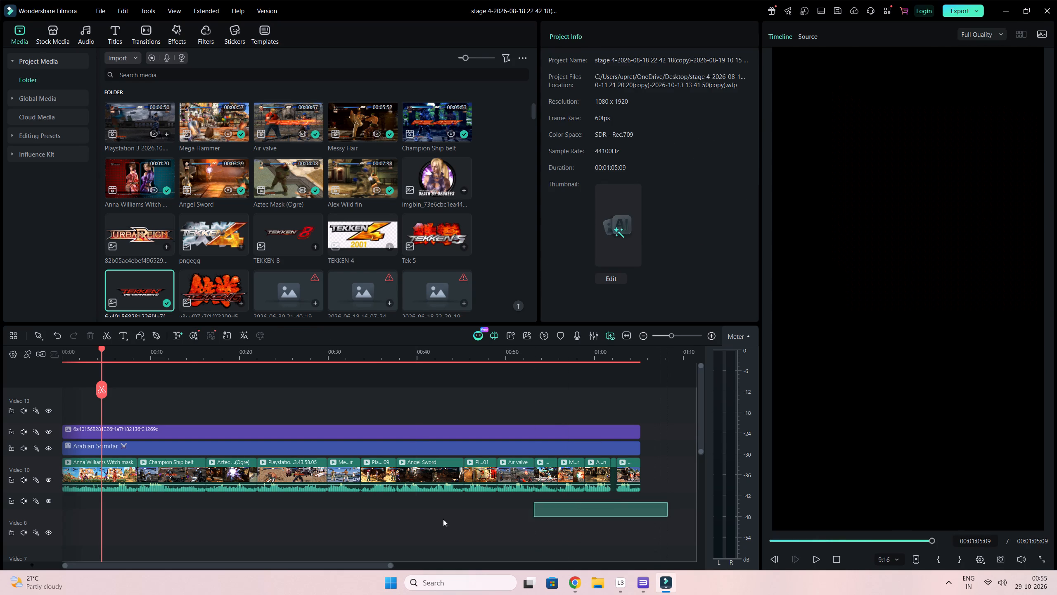
drag(443, 519, 28, 517)
Split the Arabian Scimitar title at the cut between the Anna Williams Witch mask and Champion Ship belt clips.
double_click(87, 452)
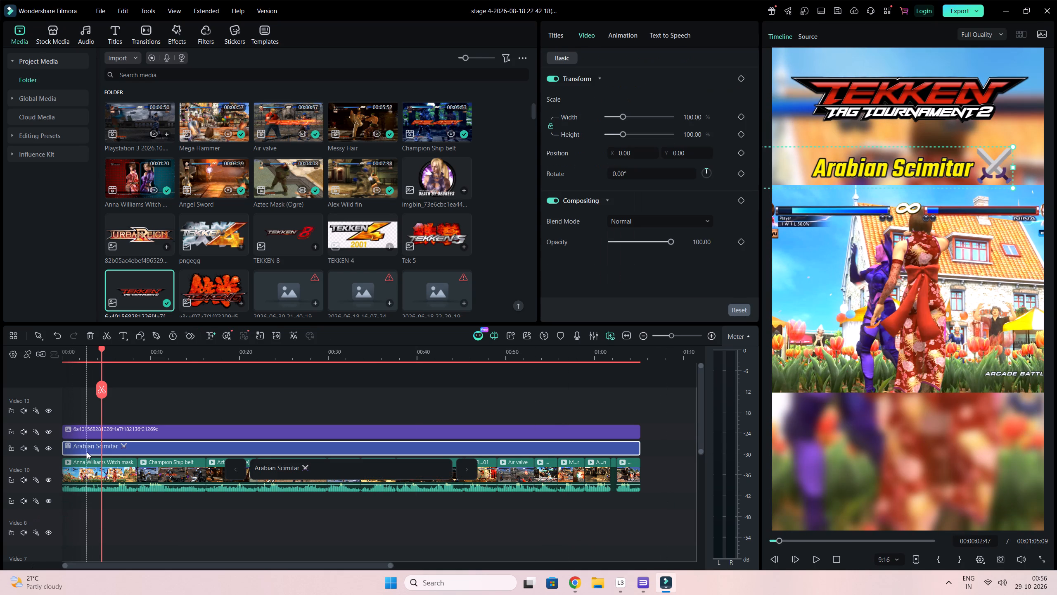
double_click(151, 473)
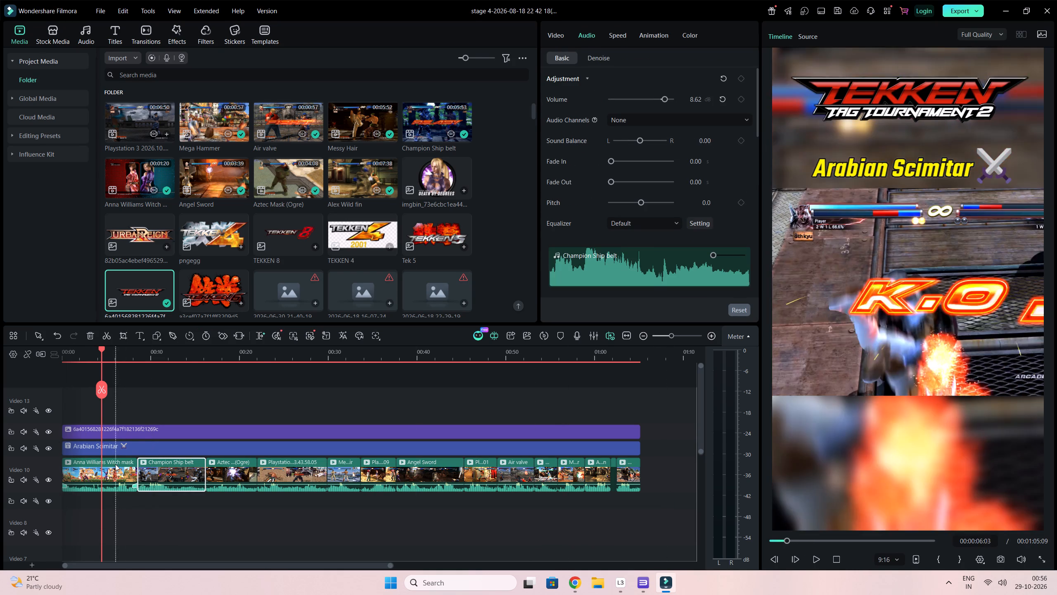
double_click(114, 470)
double_click(150, 466)
click(150, 446)
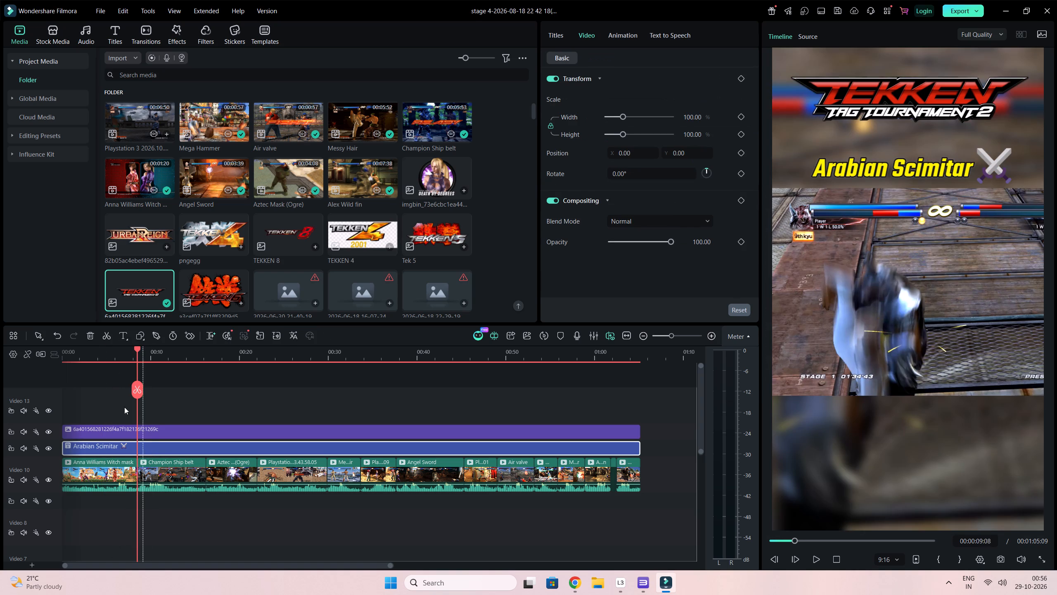
click(105, 335)
Open the text of the first Arabian Scimitar title segment, above the Anna Williams Witch mask clip.
double_click(109, 447)
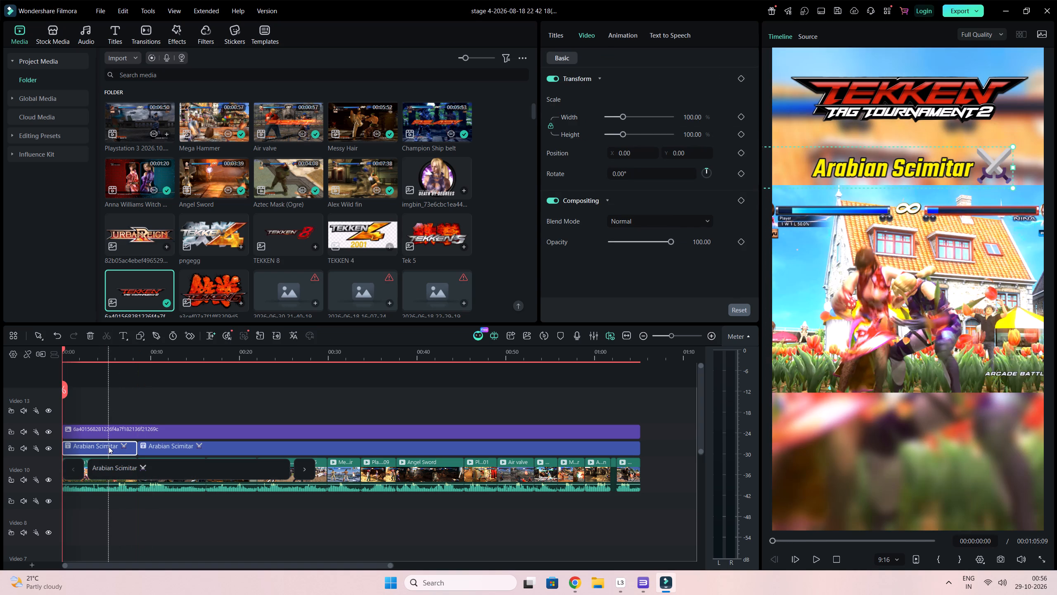
click(152, 524)
double_click(83, 442)
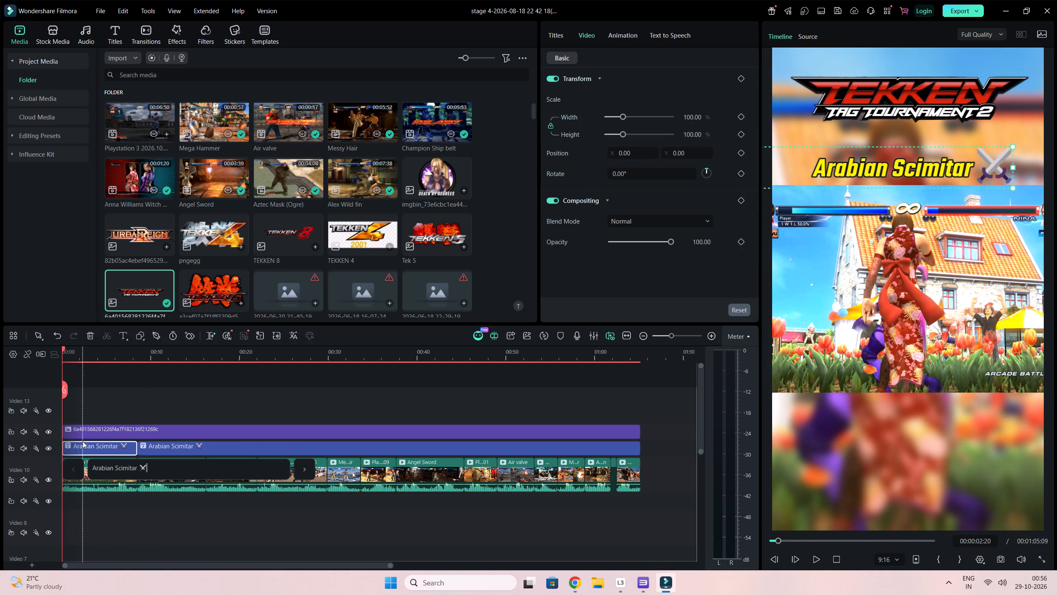
click(311, 552)
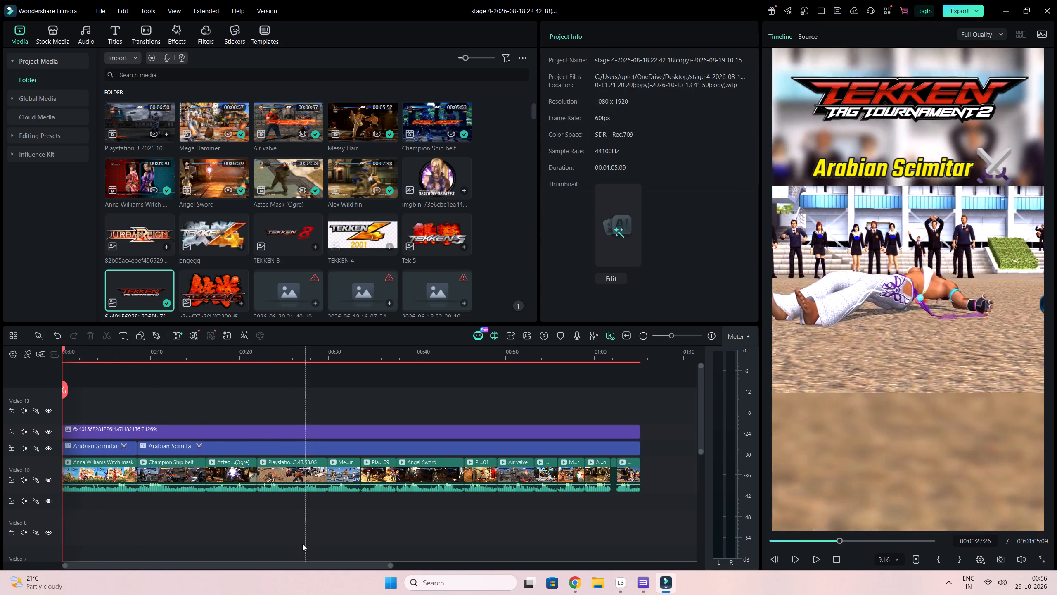
click(82, 440)
double_click(79, 443)
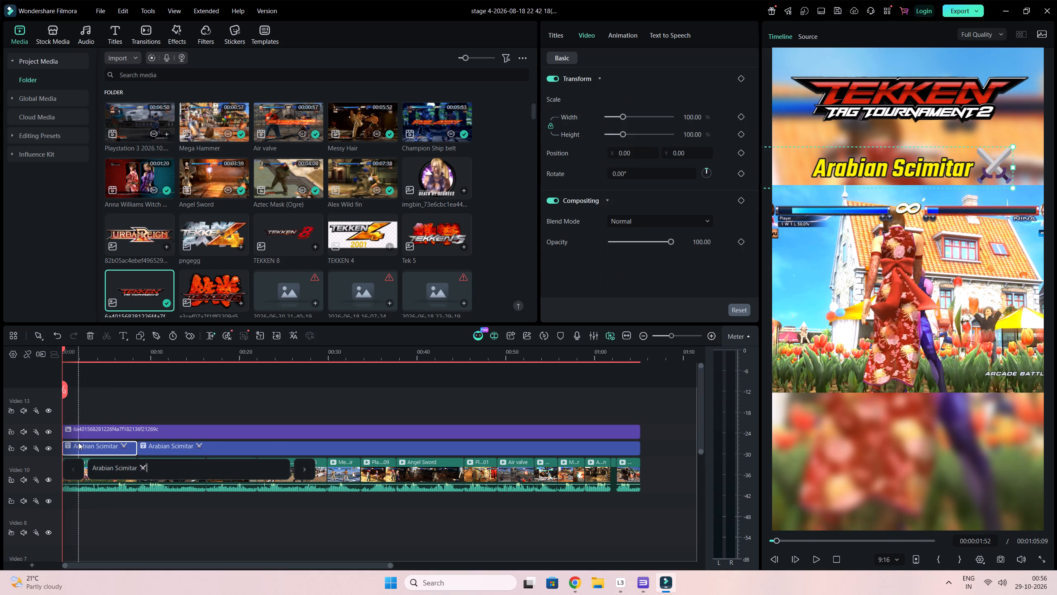
click(78, 443)
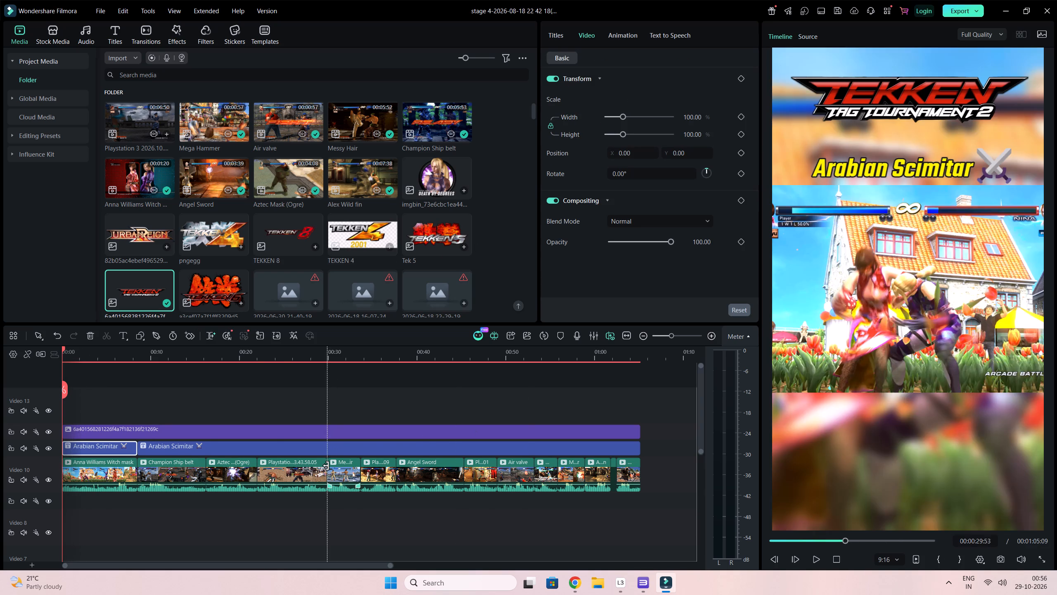
Switch to Chrome and consult the Tekken Wiki's Tekken Tag Tournament 2 item moves table.
click(578, 585)
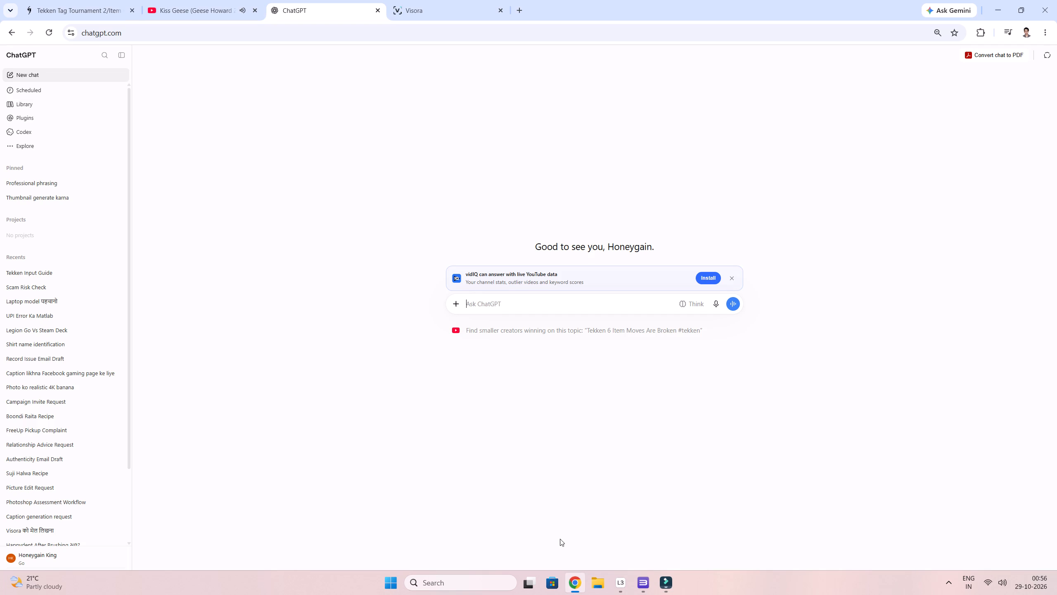
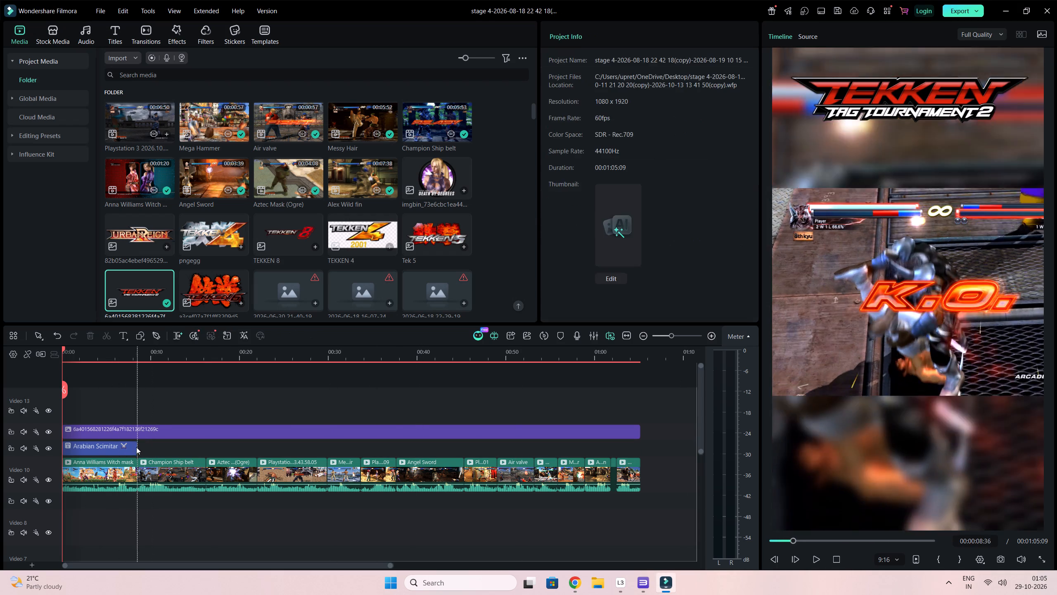
drag(134, 447, 636, 452)
Replace the "Arabian Scimitar" title text with the copied "Tekken Tag 2 Was Peak Trolling" and laughing emoji.
double_click(635, 450)
double_click(931, 162)
double_click(926, 168)
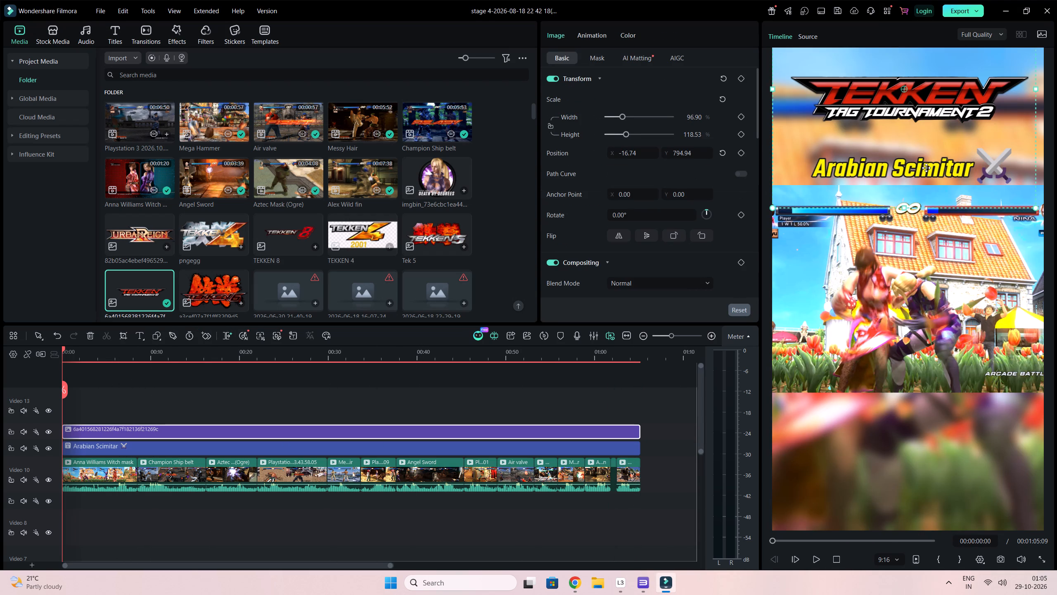
double_click(167, 443)
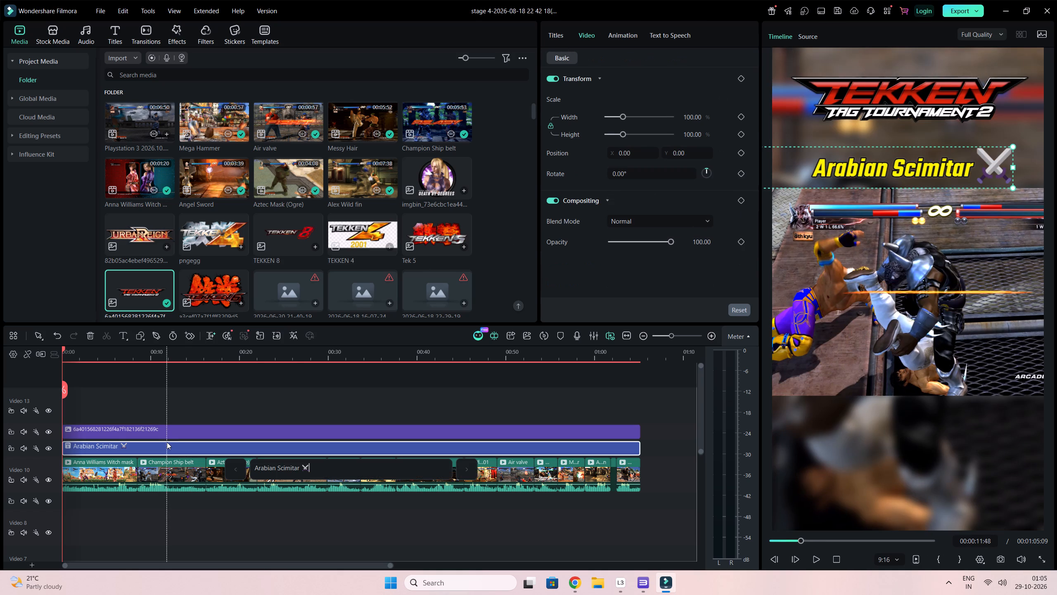
click(111, 521)
double_click(142, 452)
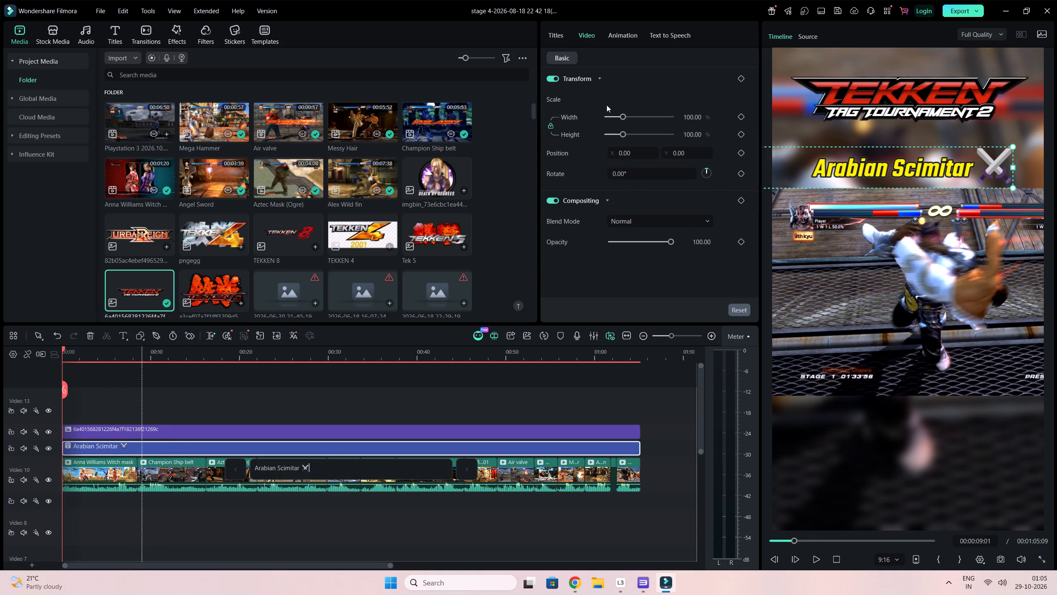
scroll(573, 71, up, 3)
click(561, 33)
click(558, 34)
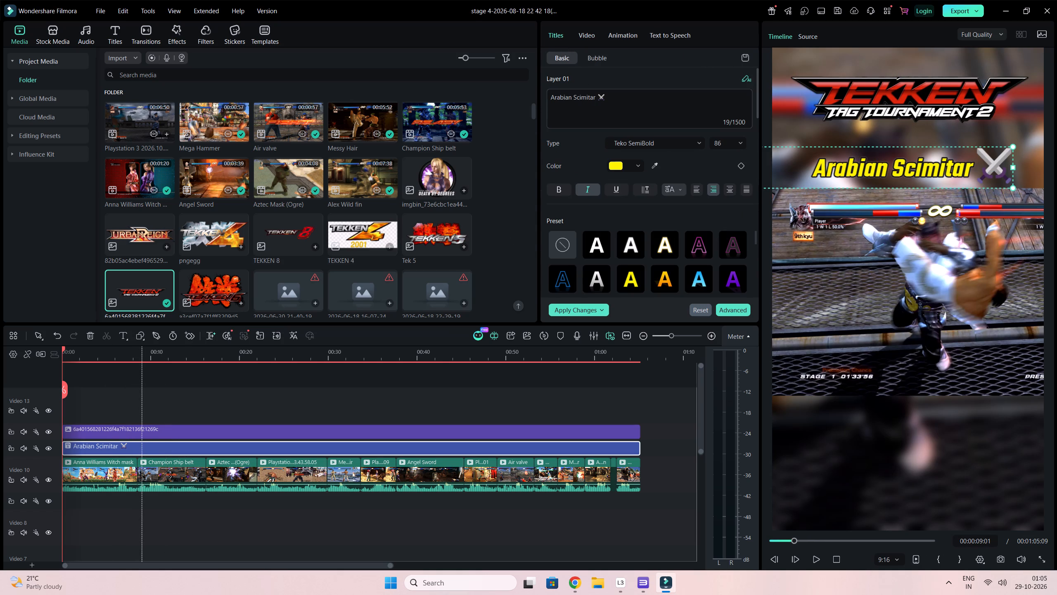
click(602, 96)
drag(611, 96, 519, 95)
key(ctrl+v)
click(383, 543)
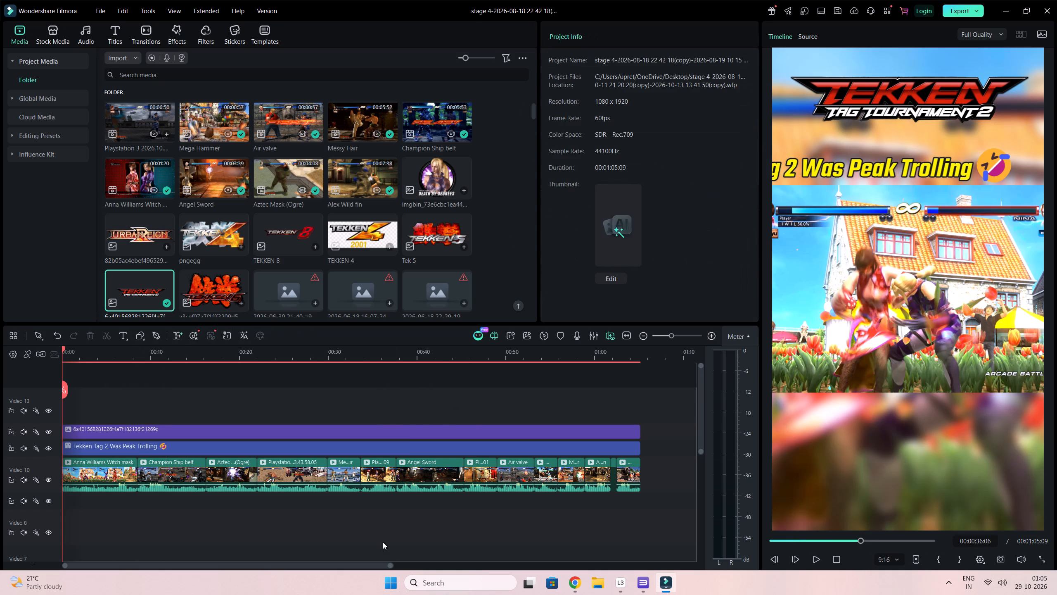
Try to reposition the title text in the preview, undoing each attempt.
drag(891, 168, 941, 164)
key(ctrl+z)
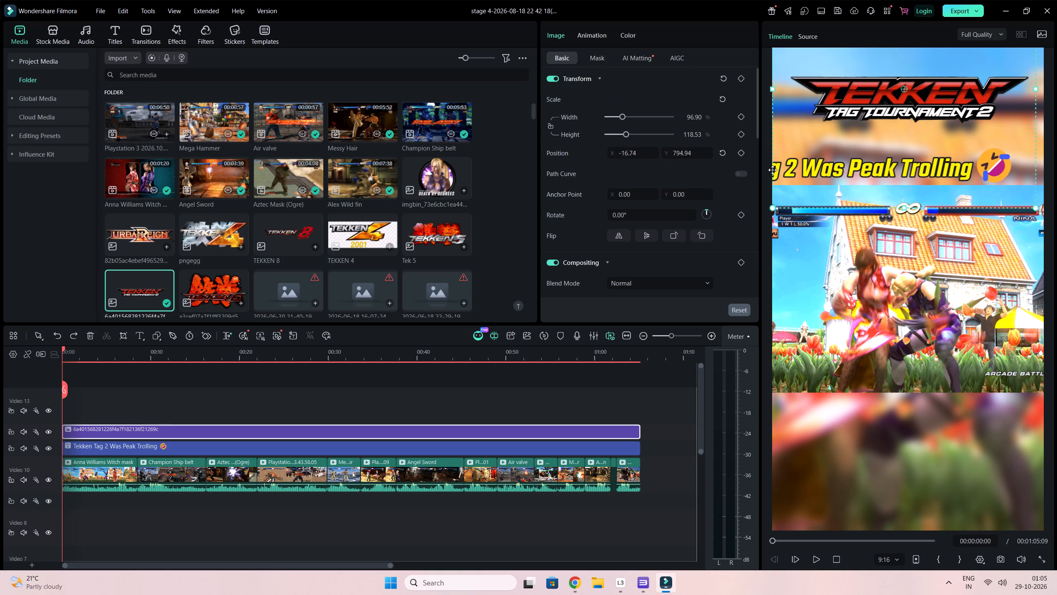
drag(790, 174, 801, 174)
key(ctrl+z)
Move the title clip to the Video 13 track above the logo image, starting at the beginning of the timeline.
drag(289, 442, 298, 406)
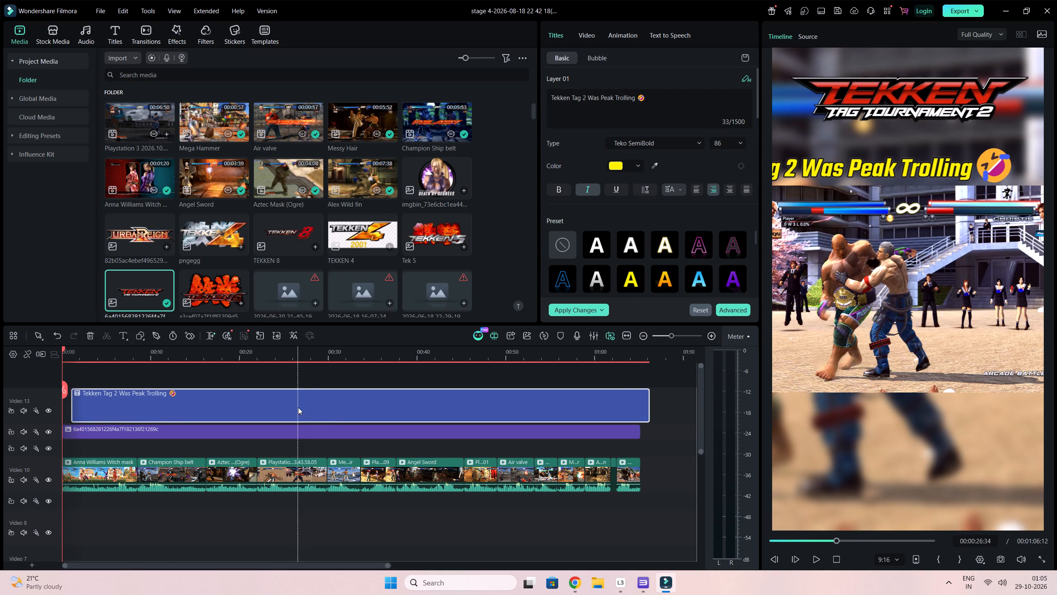
drag(298, 407, 264, 409)
Shrink the "Tekken Tag 2 Was Peak Trolling" title in the preview to about size 67 so it can fit the frame width.
drag(867, 169, 970, 164)
drag(863, 156, 938, 155)
drag(837, 158, 1031, 156)
drag(867, 161, 1056, 163)
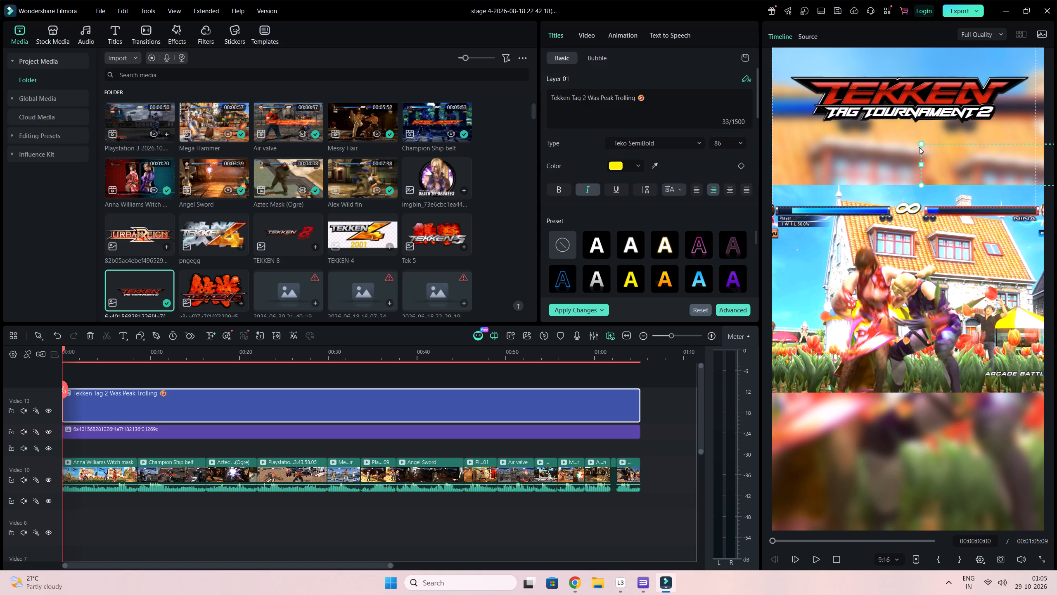
drag(922, 145, 989, 169)
drag(1003, 167, 660, 161)
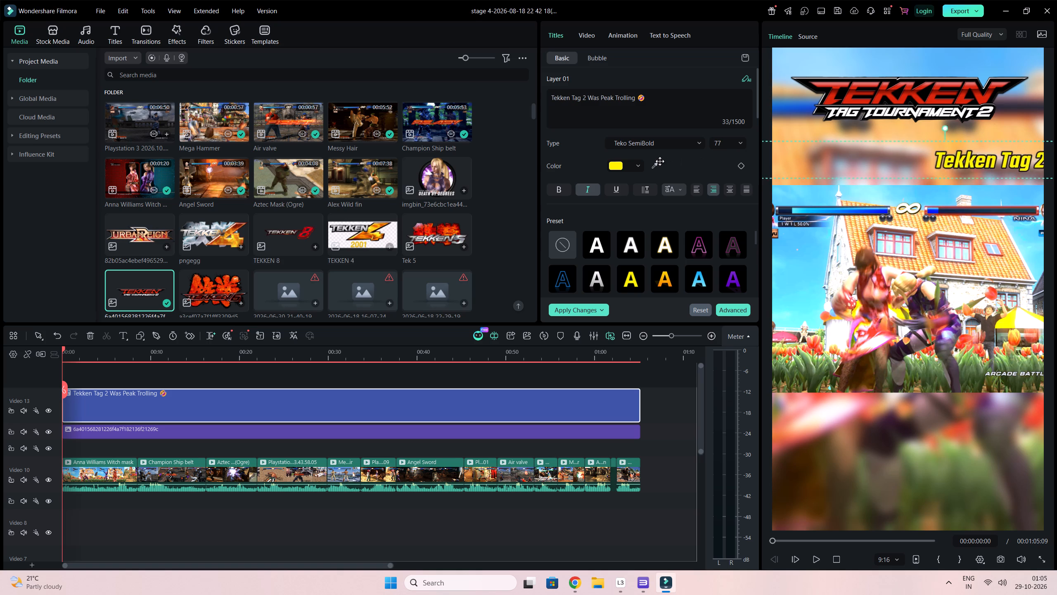
drag(660, 161, 555, 161)
drag(963, 161, 1001, 173)
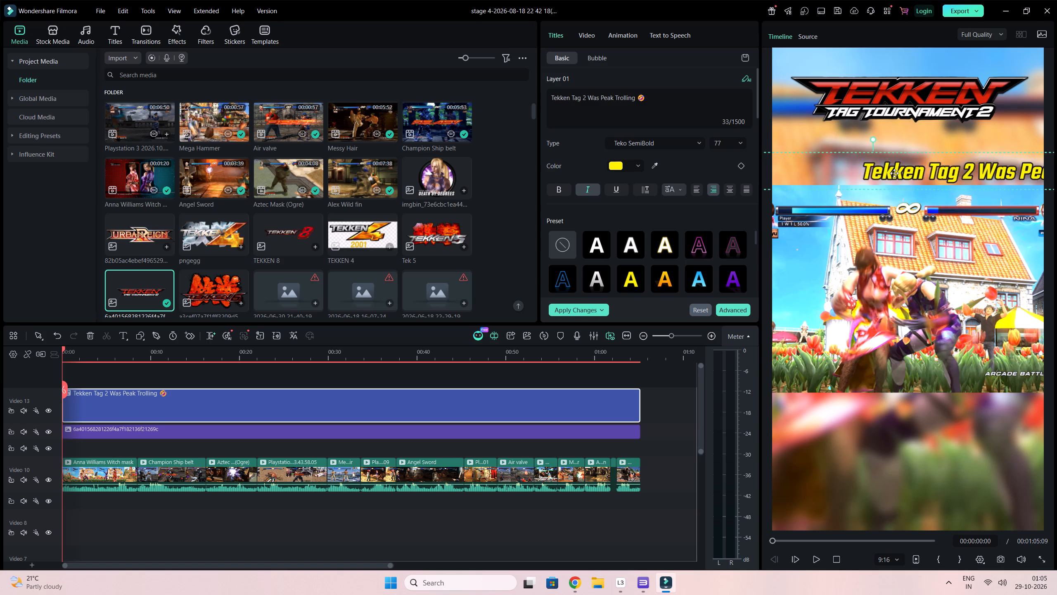
drag(853, 169, 1056, 169)
drag(851, 165, 957, 161)
drag(888, 147, 953, 167)
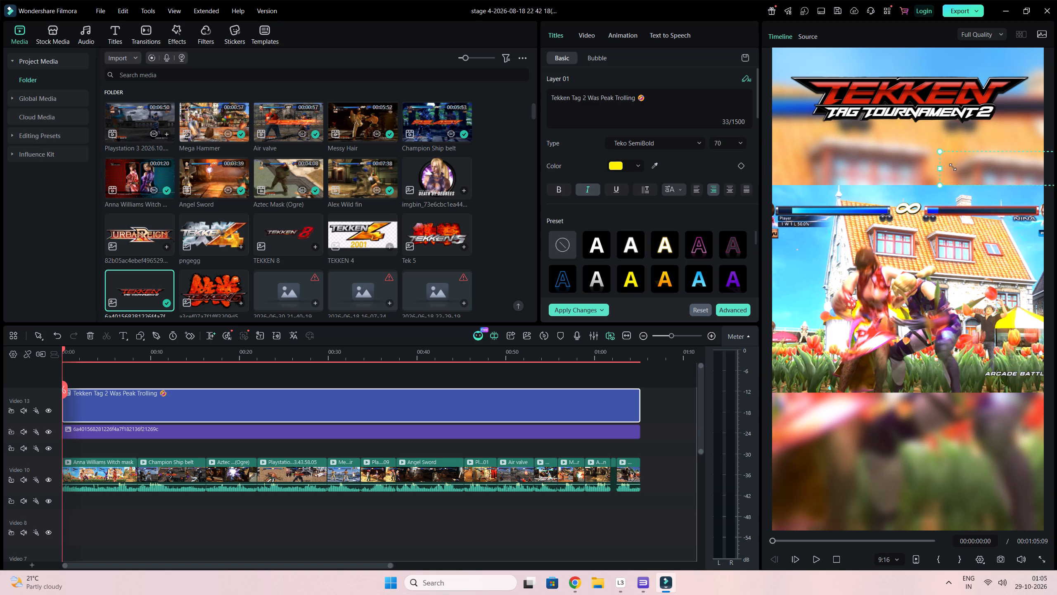
drag(953, 167, 961, 169)
Place the title below the Tekken Tag Tournament 2 logo, across the frame width, and reduce its size to 66.
drag(998, 168, 667, 162)
drag(936, 173, 830, 179)
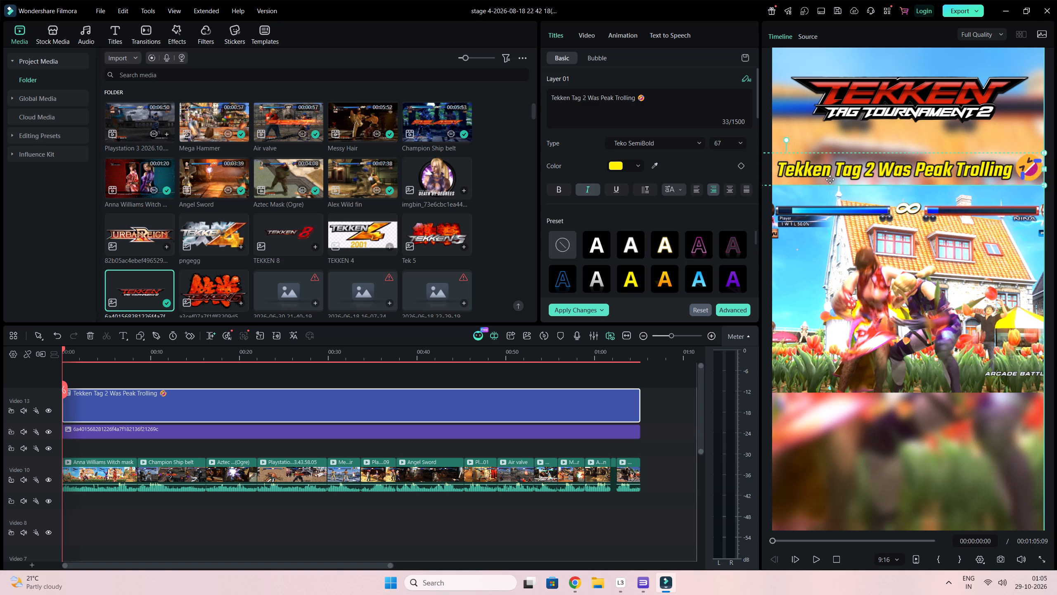
drag(830, 179, 828, 179)
drag(1036, 152, 1028, 154)
drag(952, 170, 963, 171)
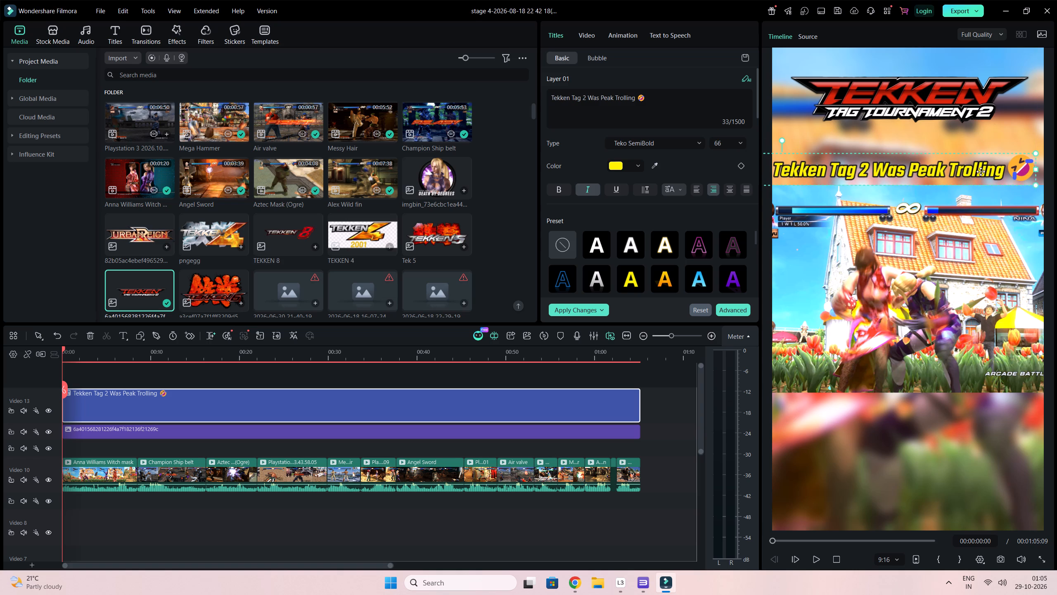
drag(981, 171, 985, 171)
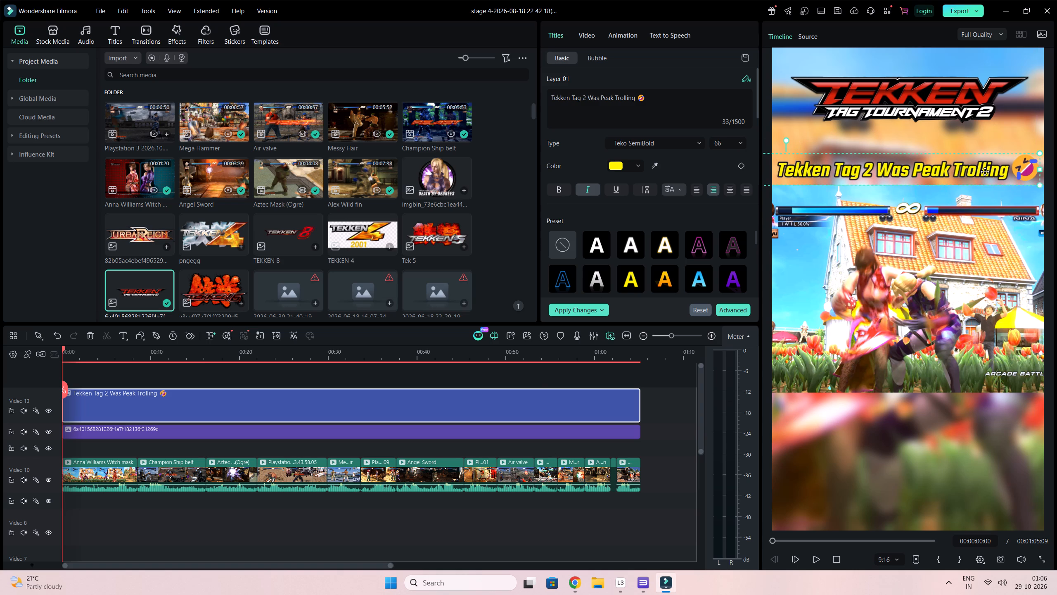
click(310, 555)
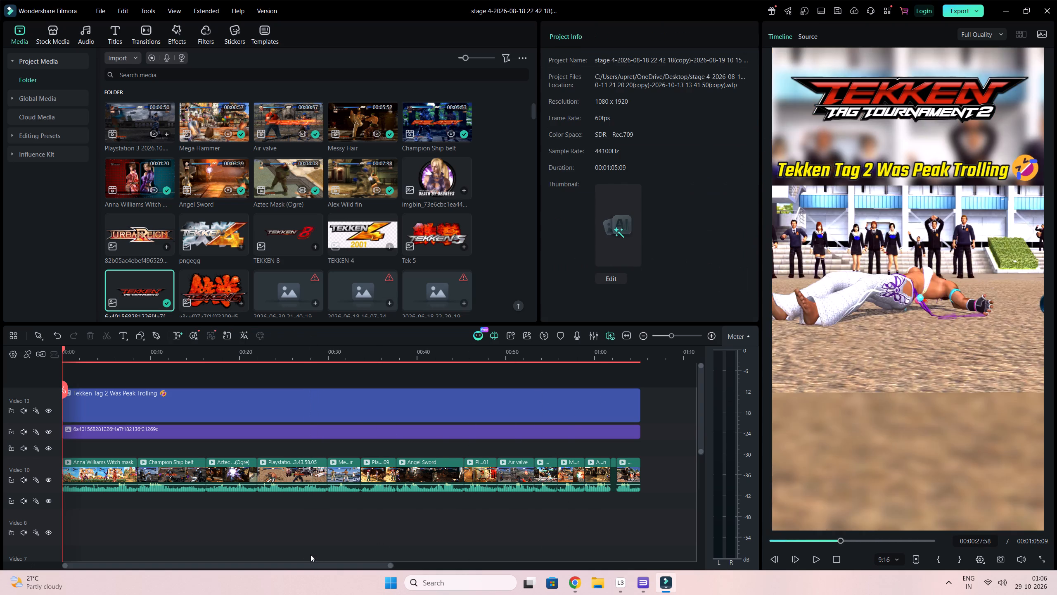
Apply the Boris FX Image Restoration effect BCC Magic Sharp to the "Anna Williams Witch mask" clip on the Video 10 track.
double_click(81, 463)
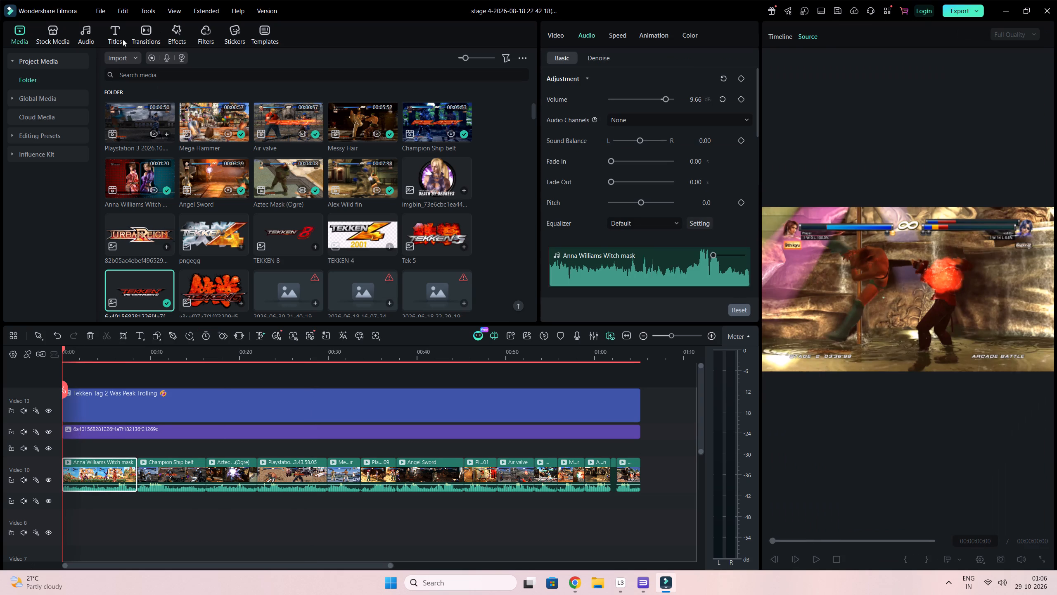
click(116, 36)
click(184, 38)
scroll(34, 230, down, 2)
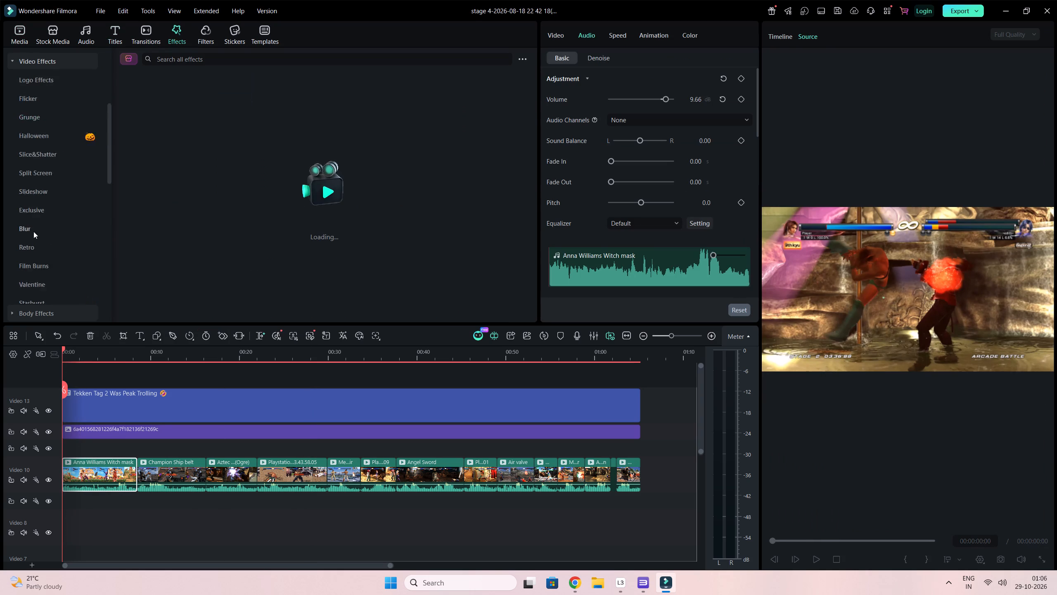
scroll(33, 231, down, 9)
scroll(41, 248, up, 1)
scroll(43, 255, down, 5)
click(42, 268)
click(66, 230)
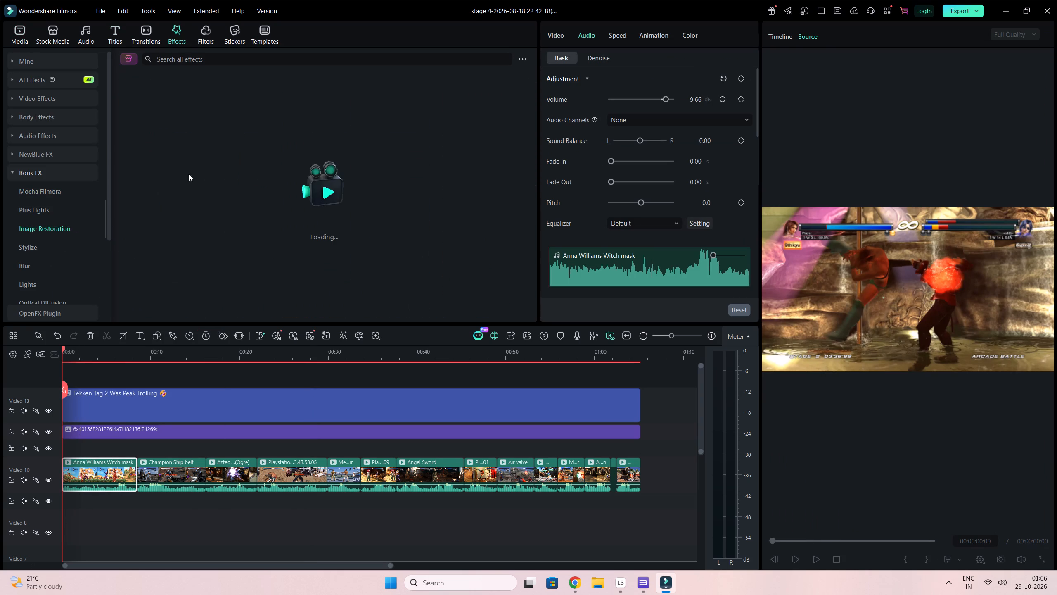
drag(245, 118, 102, 486)
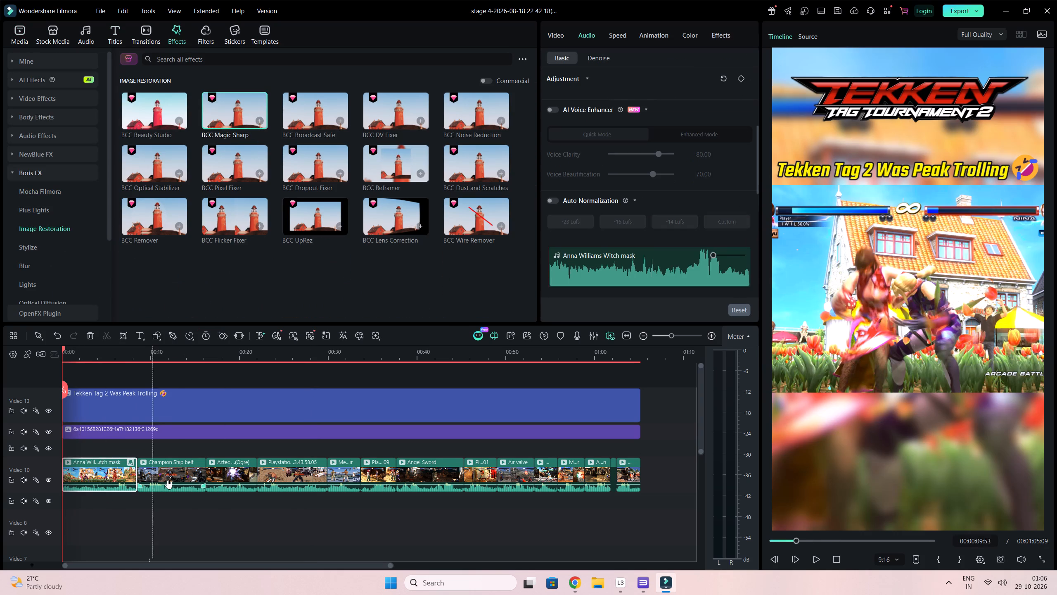
Apply BCC Magic Sharp to the "Champion Ship belt", "Aztec Mask (Ogre)" and following Playstation 3 (23.43.58.05) clips.
triple_click(178, 485)
click(178, 484)
double_click(176, 472)
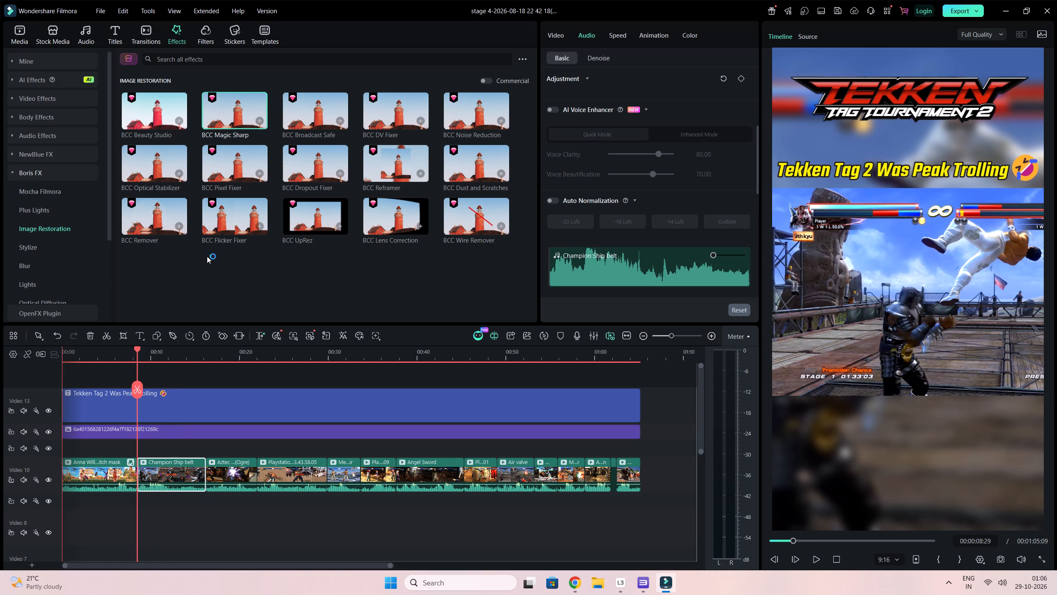
drag(233, 116, 163, 464)
double_click(223, 469)
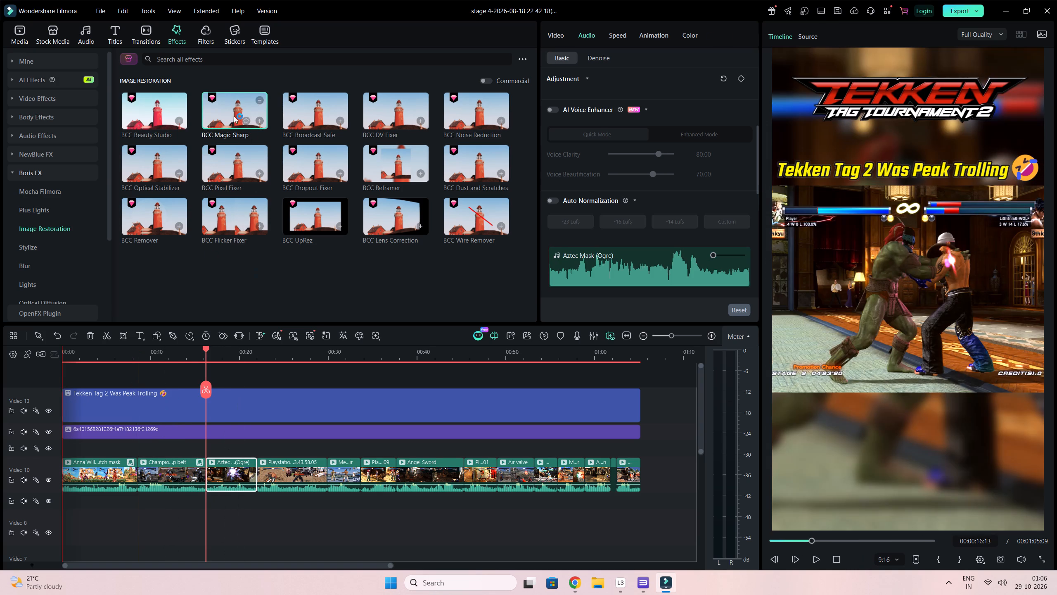
drag(230, 110, 227, 466)
double_click(276, 471)
drag(227, 123, 307, 424)
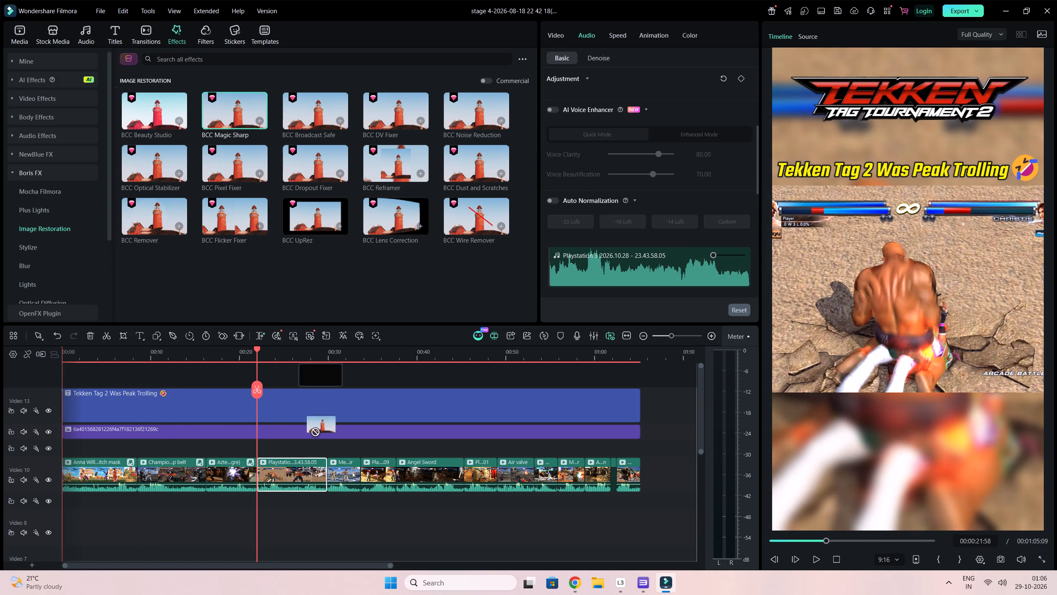
drag(307, 424, 301, 468)
Apply BCC Magic Sharp to the "Messy Hair" clip, the Playstation 3 clip after it, and the "Angel Sword" clip.
double_click(343, 472)
drag(241, 115, 351, 473)
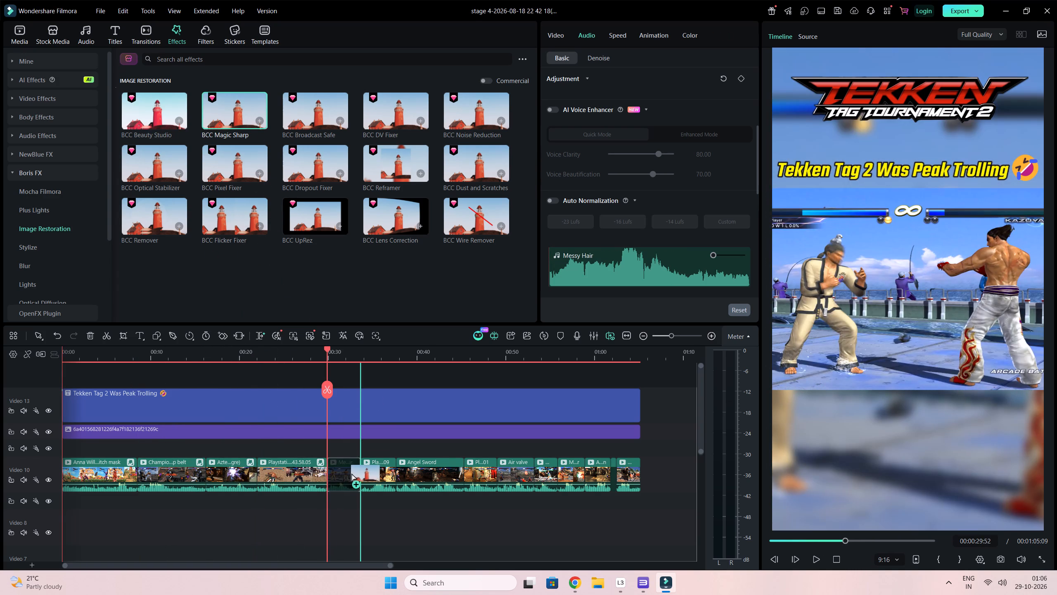
drag(351, 473, 351, 474)
double_click(367, 471)
drag(242, 126, 383, 477)
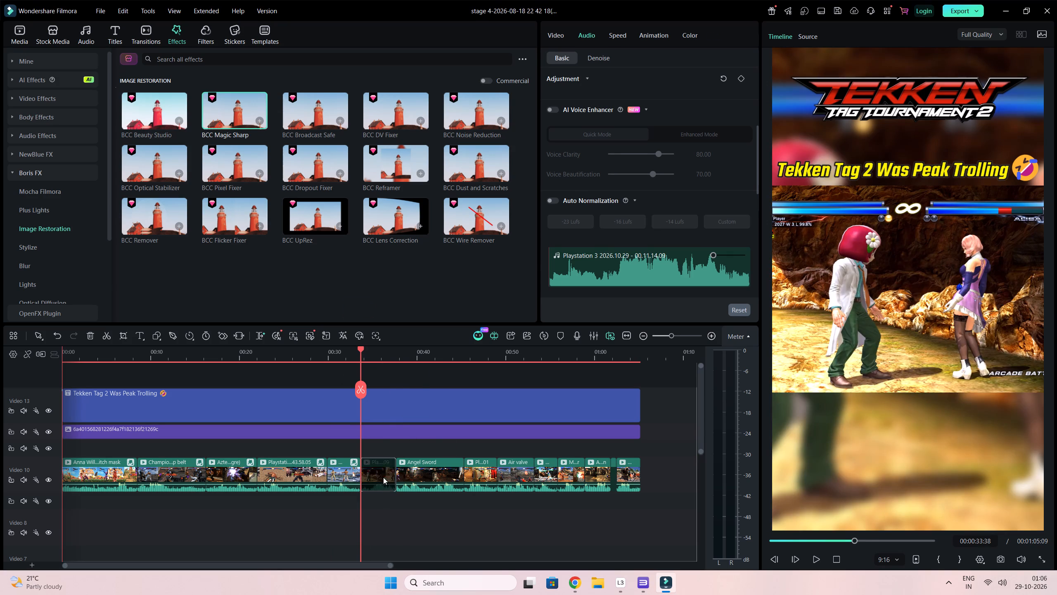
double_click(402, 475)
drag(226, 115, 433, 478)
Apply BCC Magic Sharp to the Playstation 3 clip after "Angel Sword", "Air valve", both "Mega Hammer" clips and "Alex Wild fin".
click(473, 470)
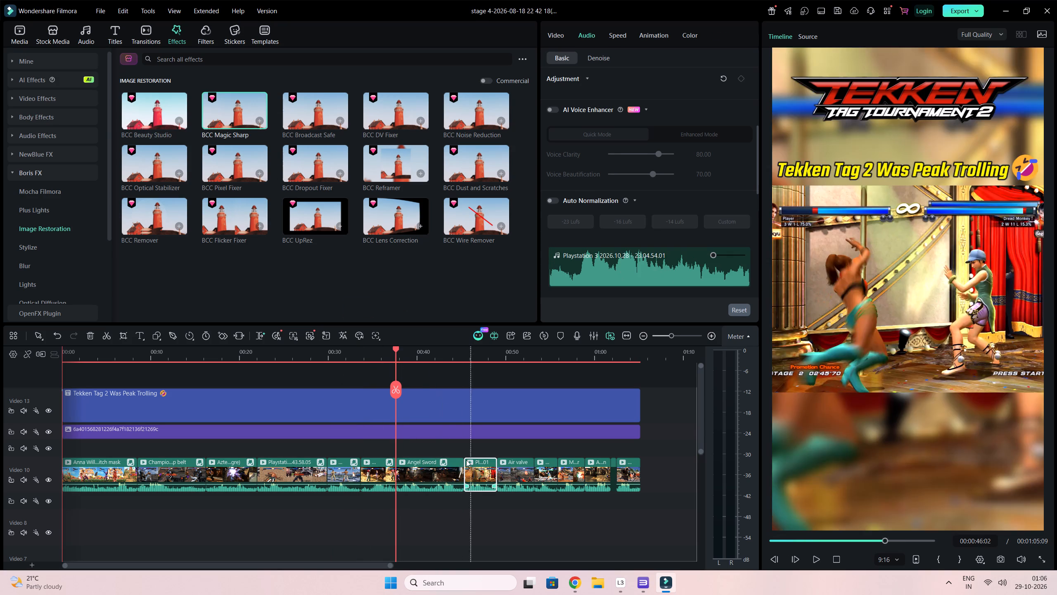
drag(228, 111, 477, 476)
double_click(537, 479)
double_click(511, 474)
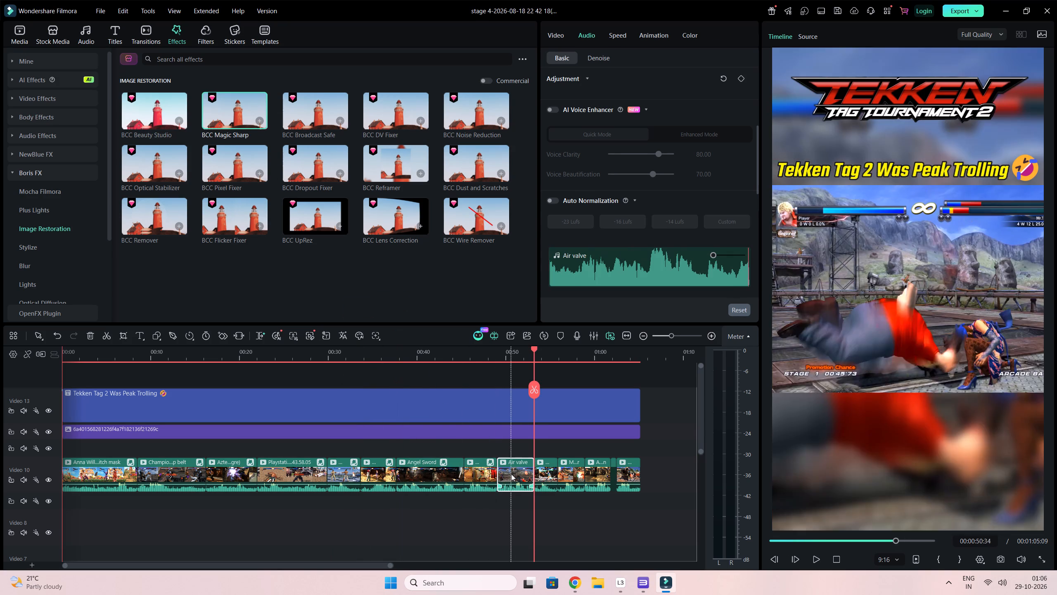
drag(209, 119, 502, 475)
double_click(541, 474)
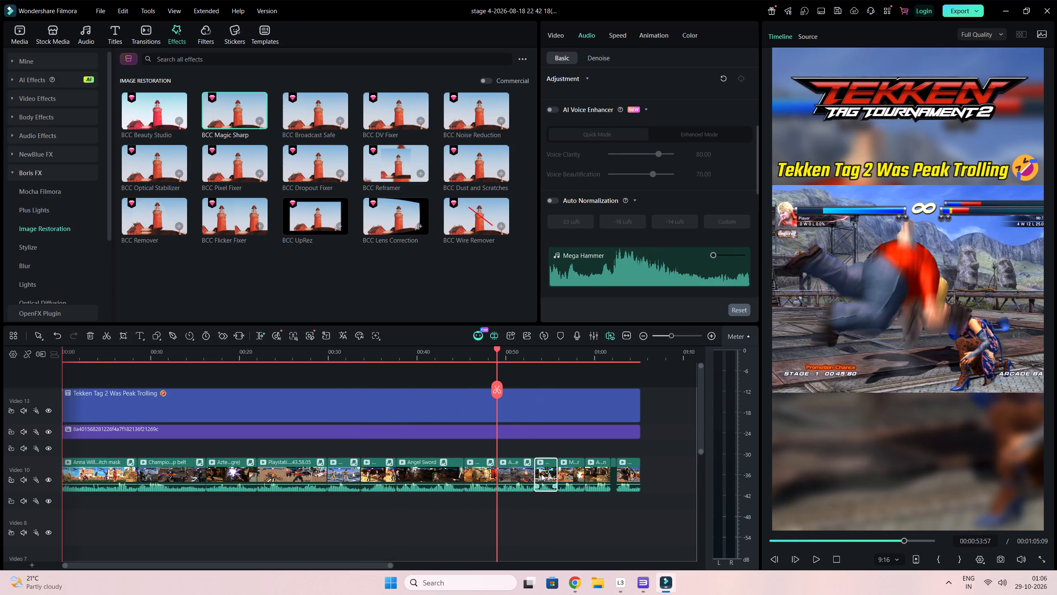
drag(218, 107, 539, 473)
triple_click(578, 474)
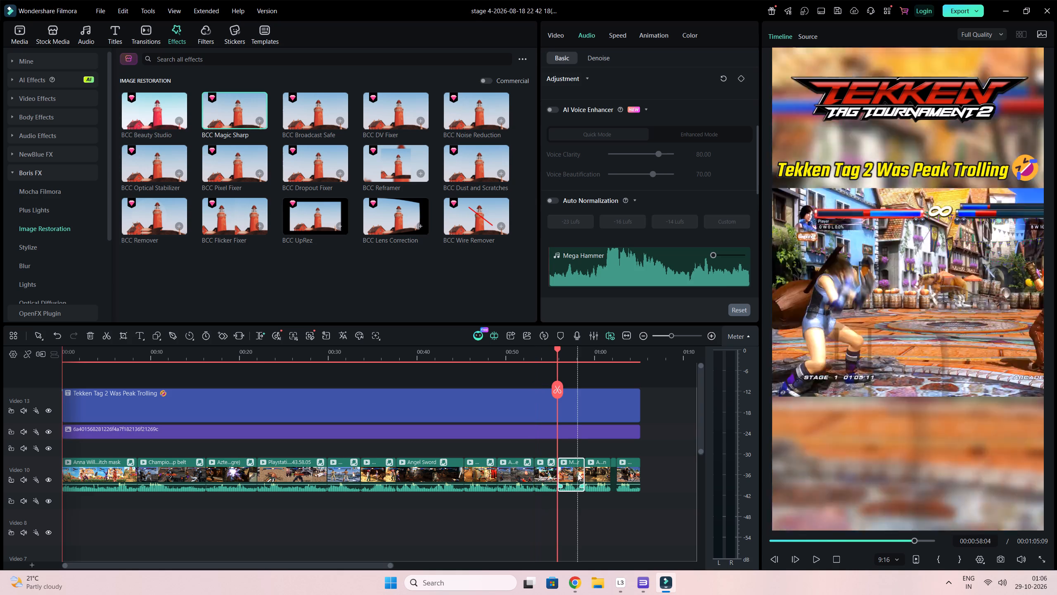
drag(244, 109, 574, 475)
double_click(603, 469)
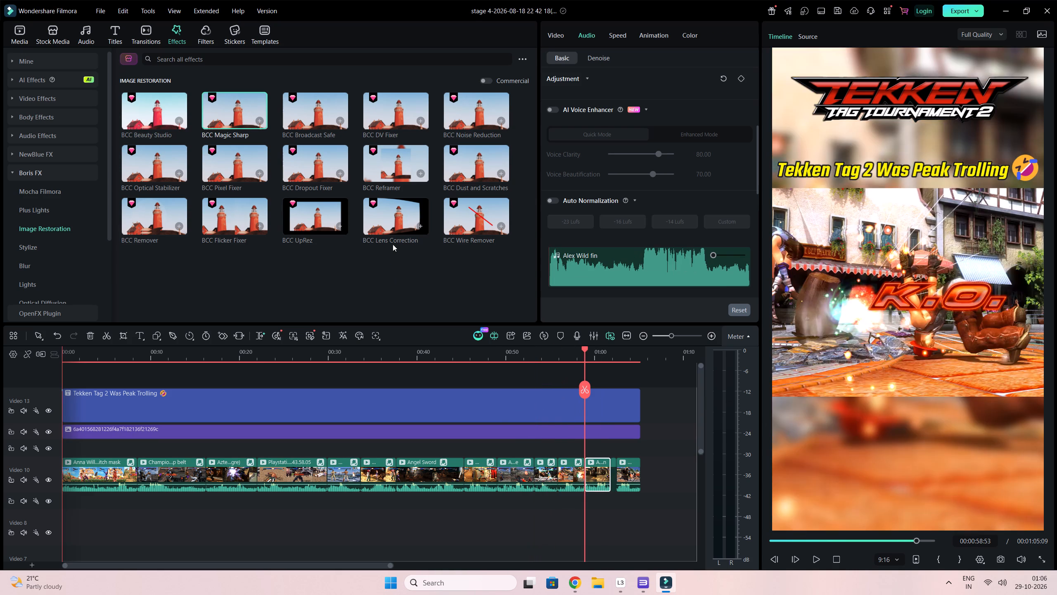
drag(237, 98, 597, 462)
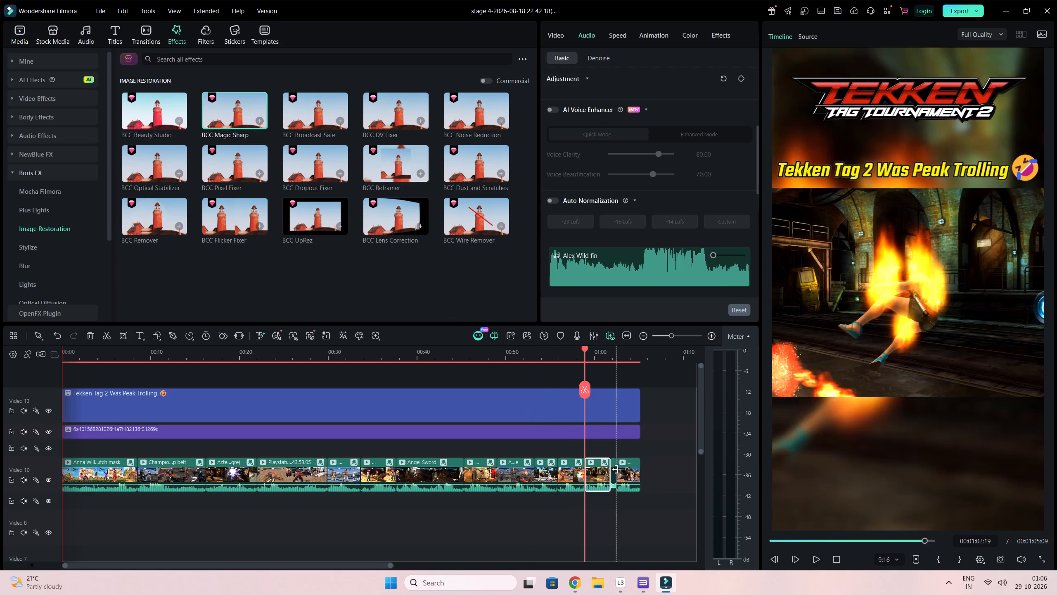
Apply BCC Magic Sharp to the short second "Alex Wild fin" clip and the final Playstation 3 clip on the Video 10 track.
double_click(614, 469)
drag(237, 110, 606, 455)
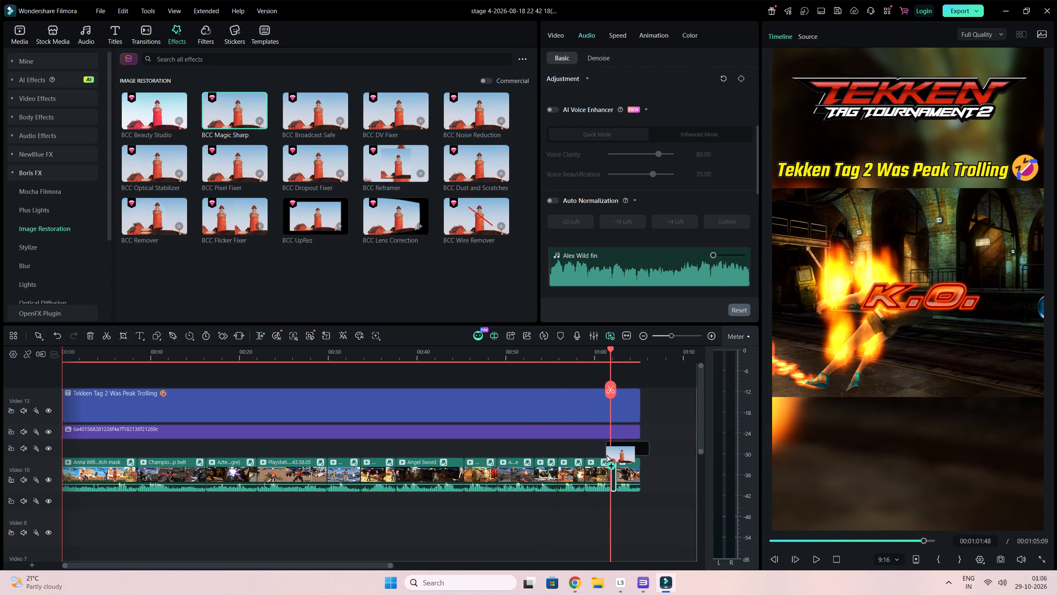
drag(606, 455, 613, 470)
double_click(621, 470)
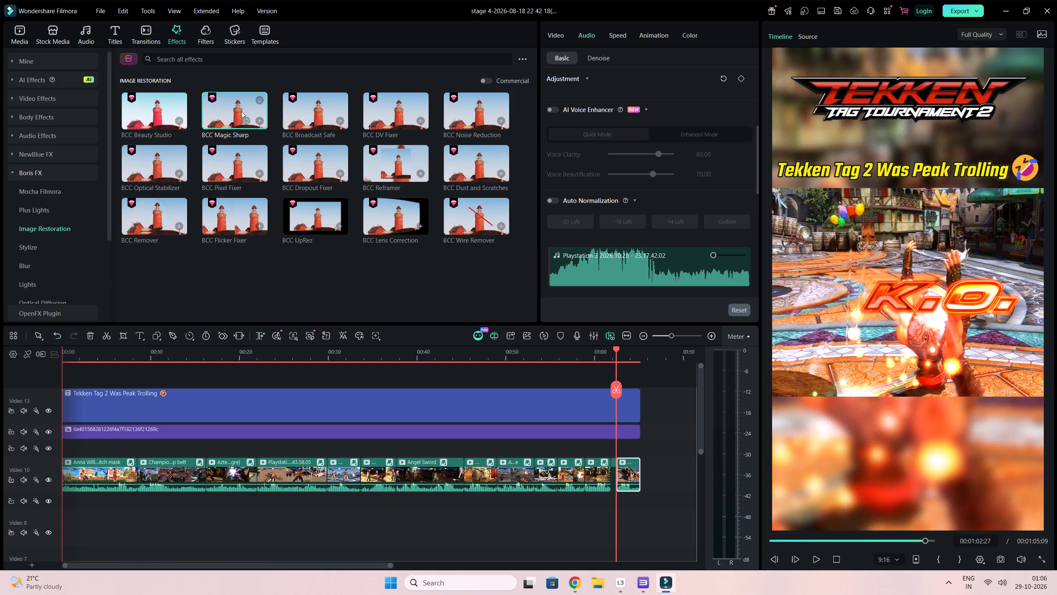
drag(239, 112, 626, 474)
Preview the sharpened ending and scrub through the whole video back to the start.
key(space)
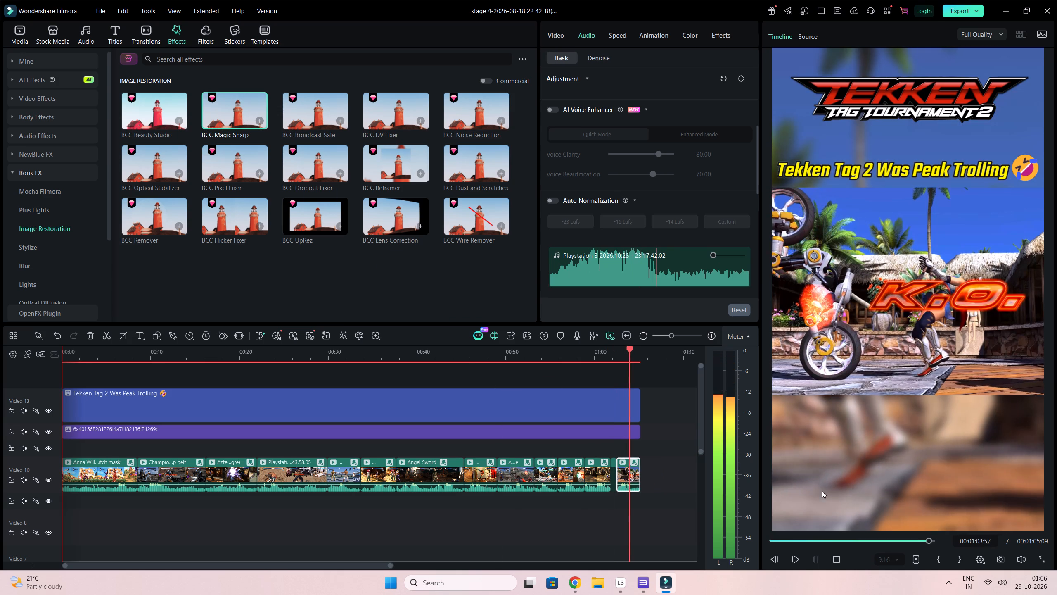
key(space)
drag(918, 539, 586, 564)
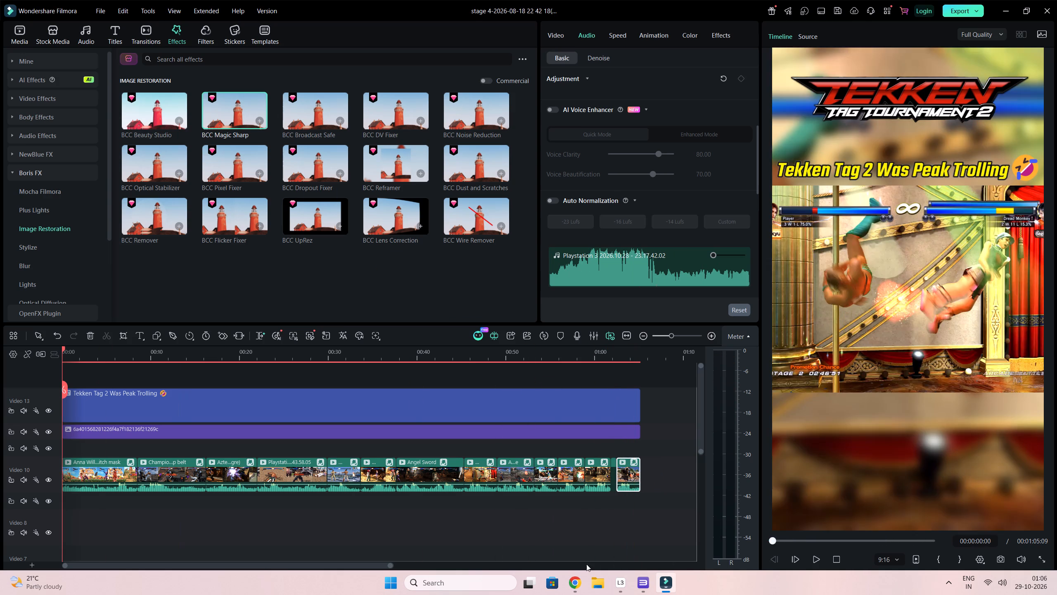
drag(586, 564, 573, 565)
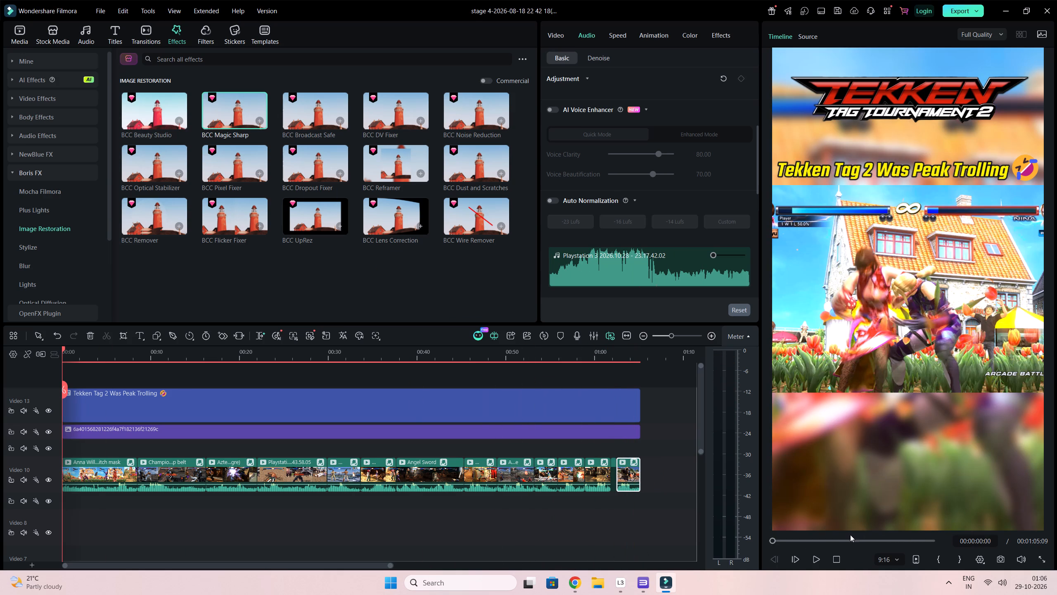
drag(839, 542, 0, 576)
Set up a local video export titled "ttt2" with High quality.
click(967, 13)
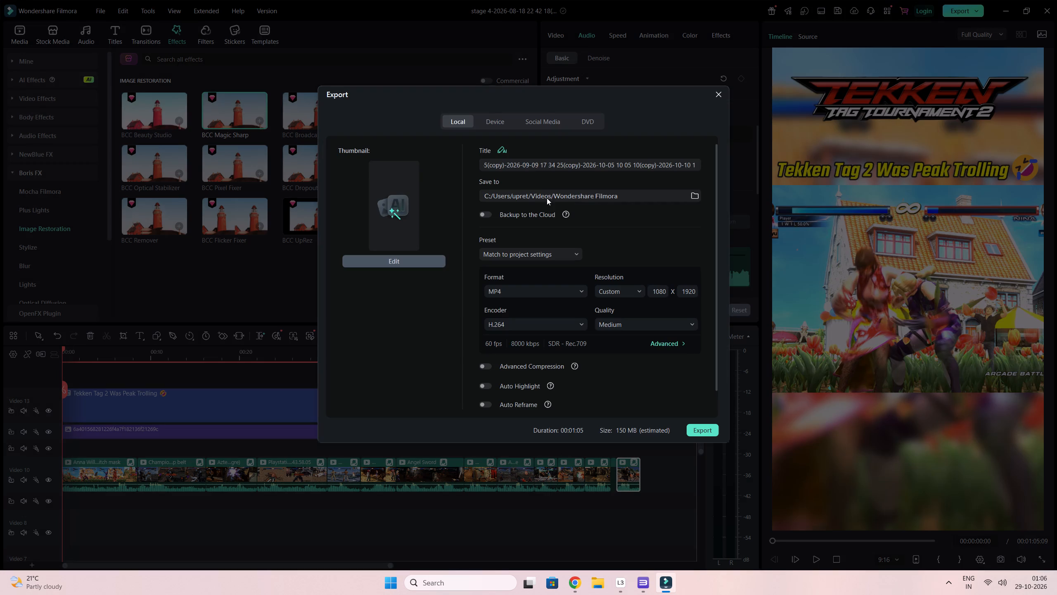
click(556, 164)
key(ctrl+a)
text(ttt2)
click(605, 325)
click(611, 372)
Apply advanced export settings with a video bit rate of 20000 kbps and an audio bit rate of 320 kbps.
click(669, 341)
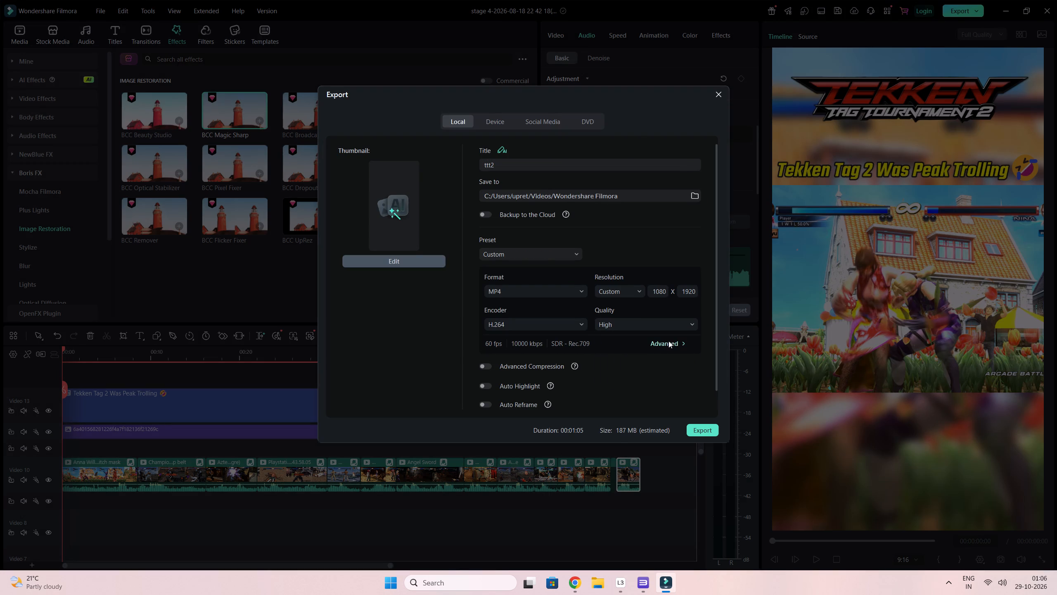
click(563, 333)
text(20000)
drag(634, 224, 632, 240)
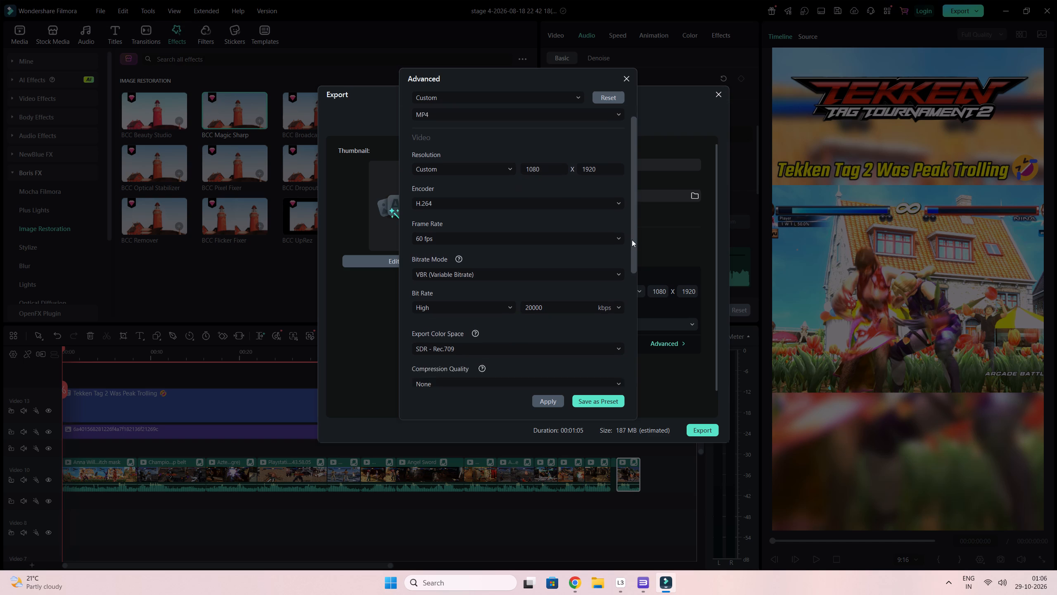
drag(632, 240, 600, 382)
double_click(512, 346)
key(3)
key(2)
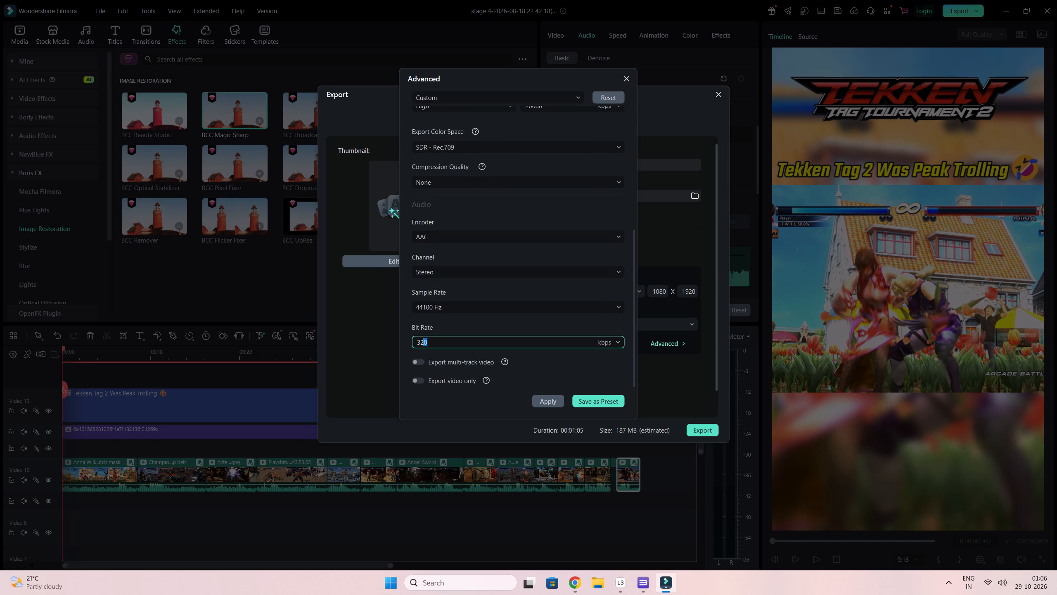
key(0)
click(543, 400)
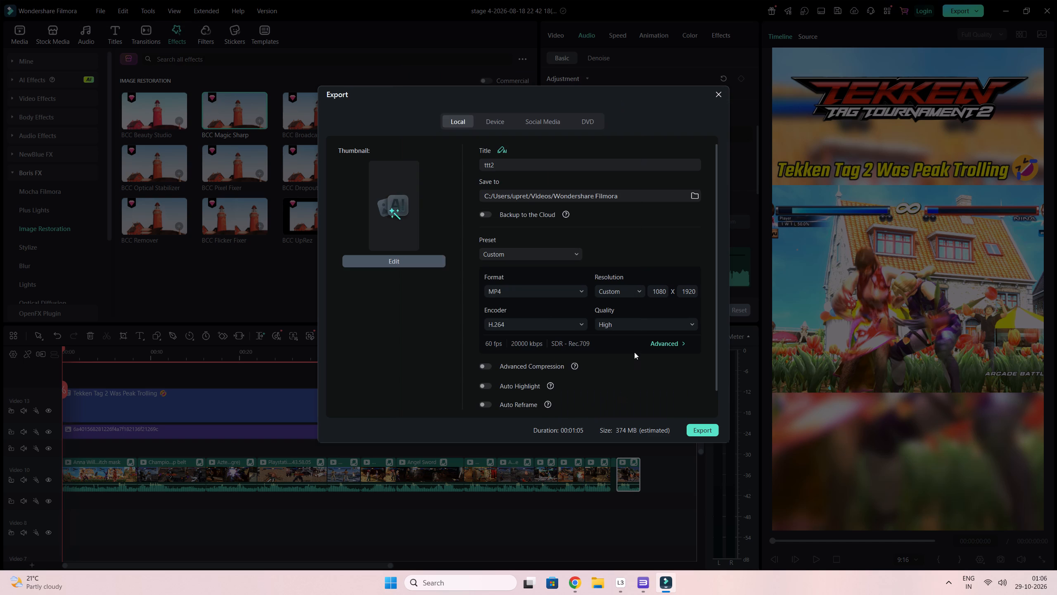
Review and apply the advanced export settings, and export the video locally as ttt2 in MP4 format at 1080 x 1920.
drag(715, 299, 714, 308)
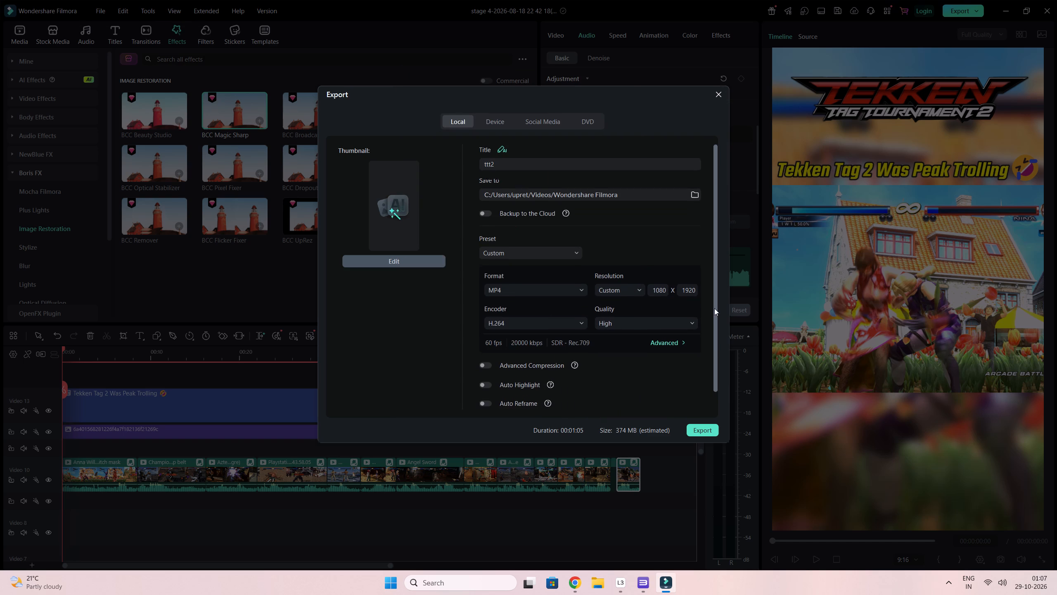
drag(714, 308, 708, 402)
scroll(671, 394, up, 2)
scroll(671, 394, down, 1)
scroll(671, 394, up, 1)
scroll(671, 394, down, 5)
scroll(671, 394, up, 1)
scroll(671, 394, down, 1)
scroll(671, 394, up, 3)
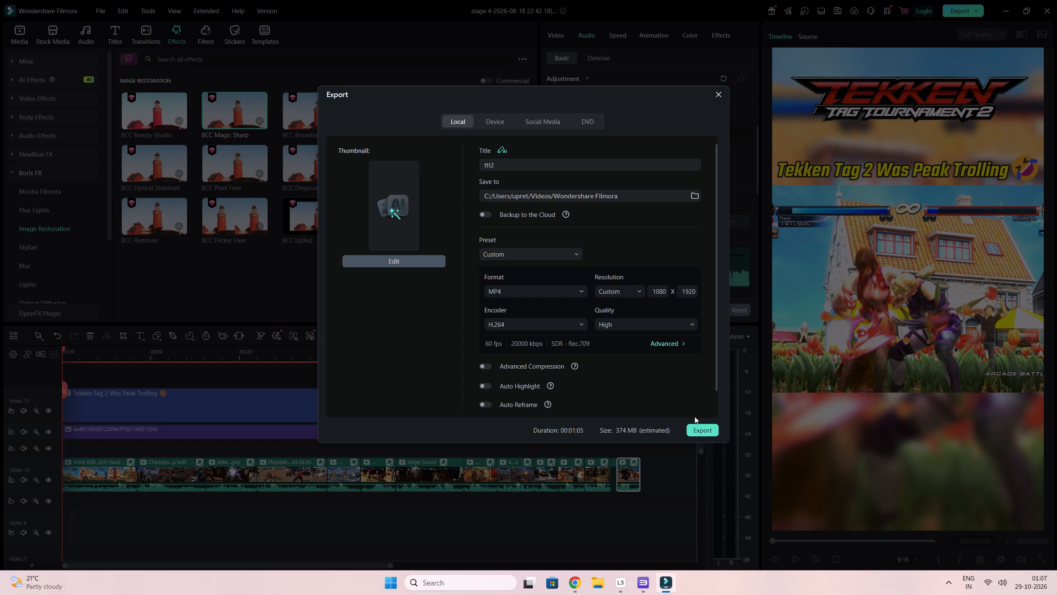
click(660, 344)
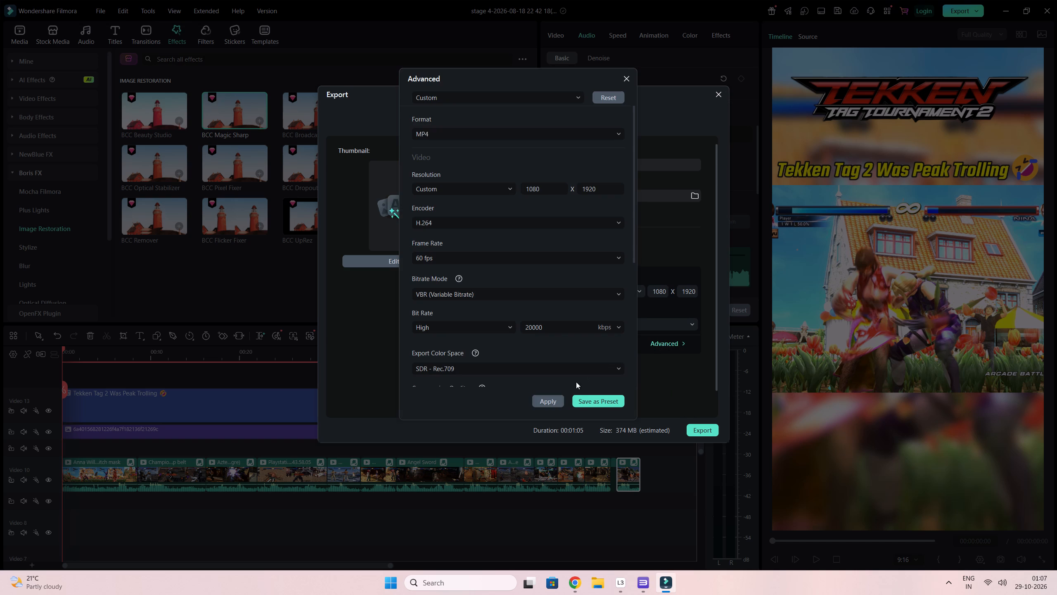
click(548, 402)
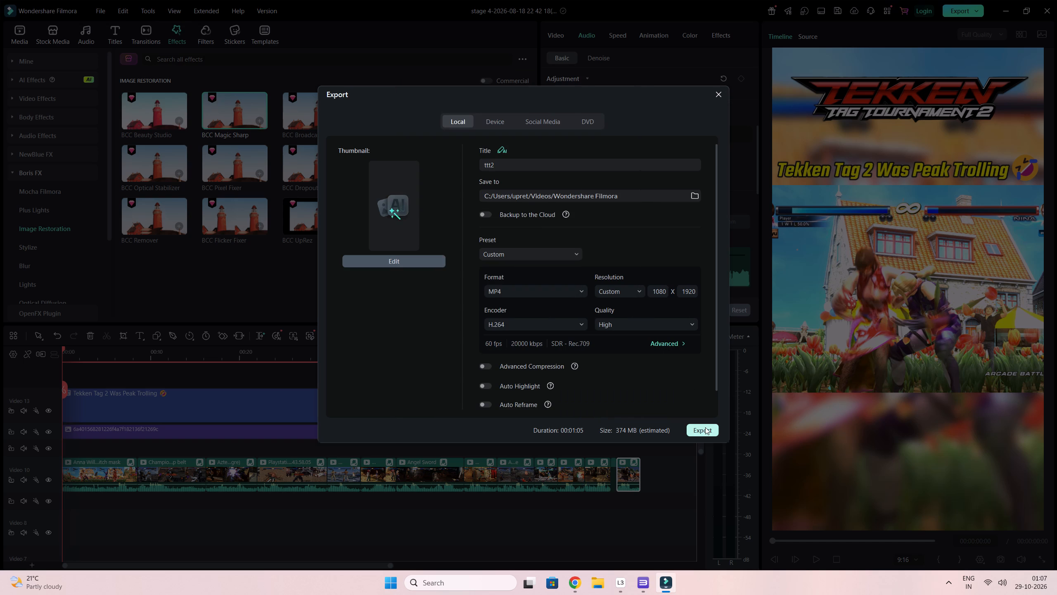
click(705, 427)
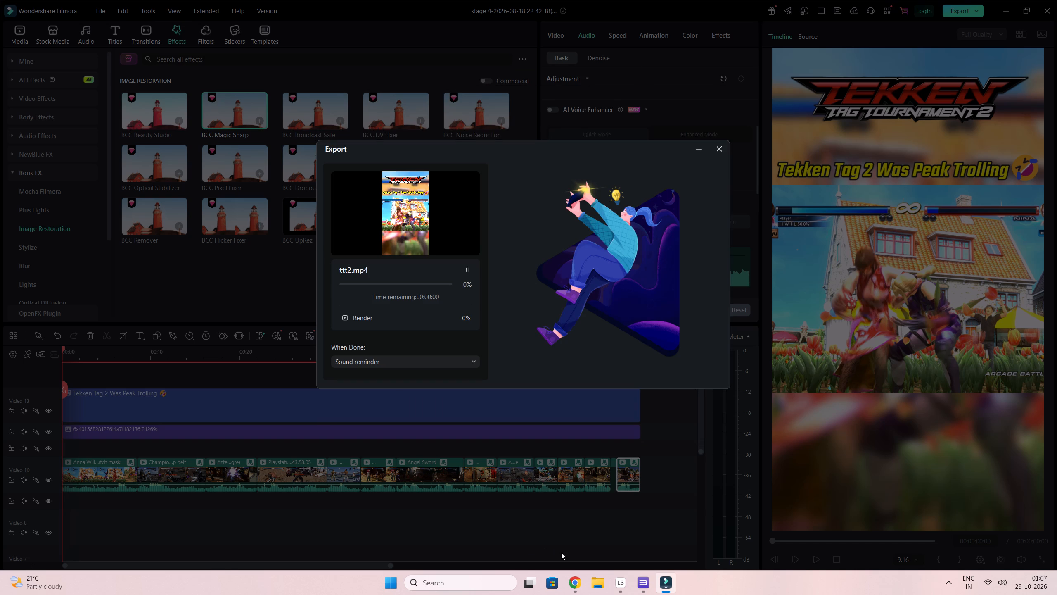
Switch to the YouTube tab in Chrome, pause the "Kiss Geese (Geese Howard 2)" video and browse the recommended videos.
click(571, 583)
click(207, 4)
key(space)
scroll(343, 332, down, 5)
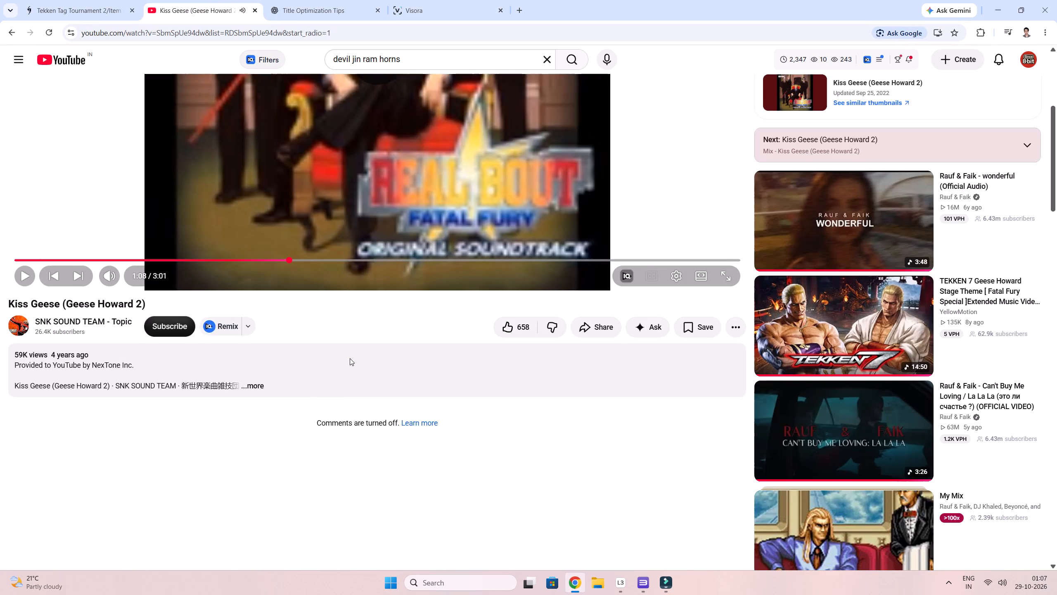